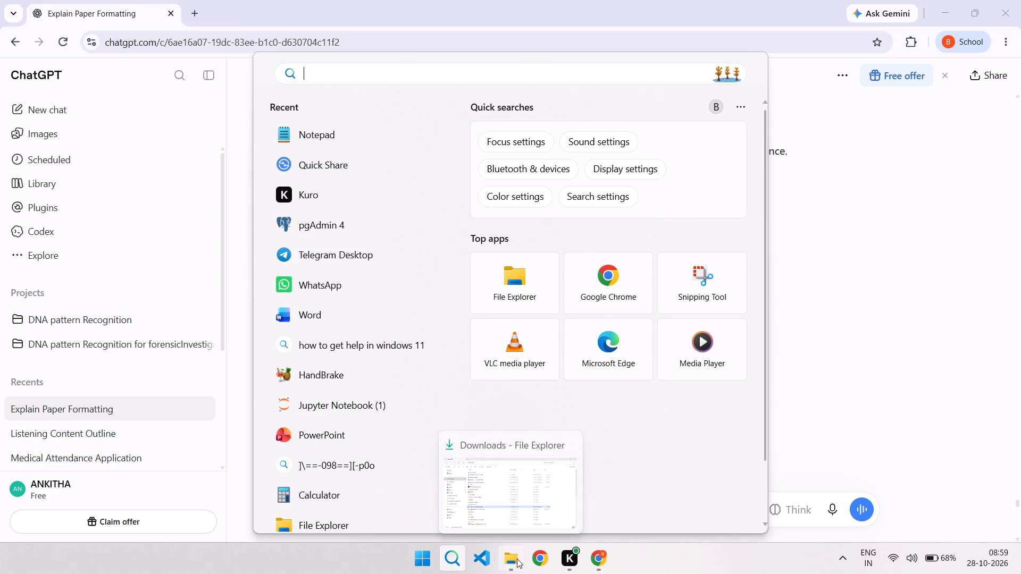
double_click(274, 376)
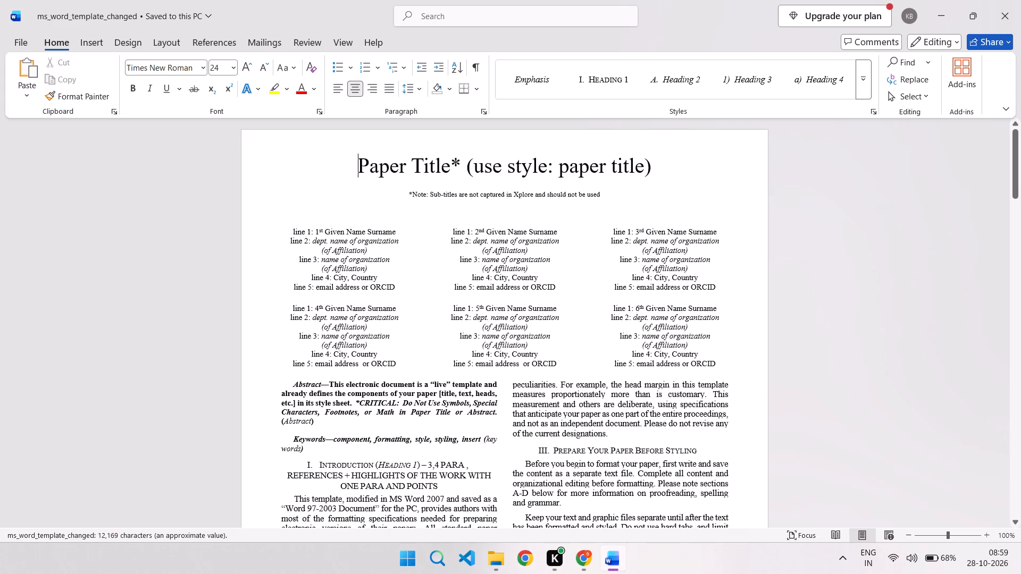
Check the paper size and column options applied to the paper title section on the first page.
scroll(412, 319, "down", 1)
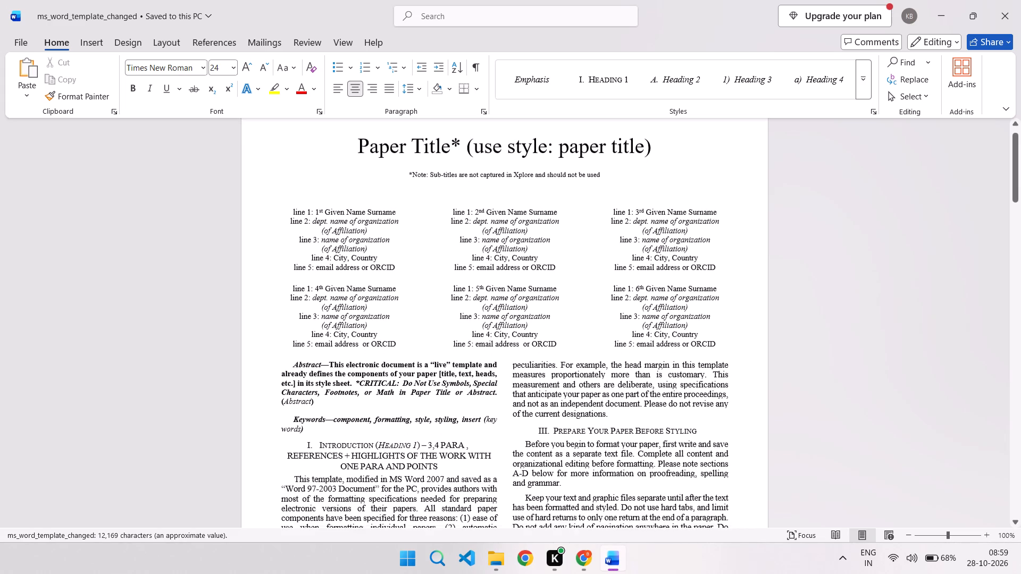
scroll(412, 319, "up", 2)
left_click(386, 170)
double_click(386, 170)
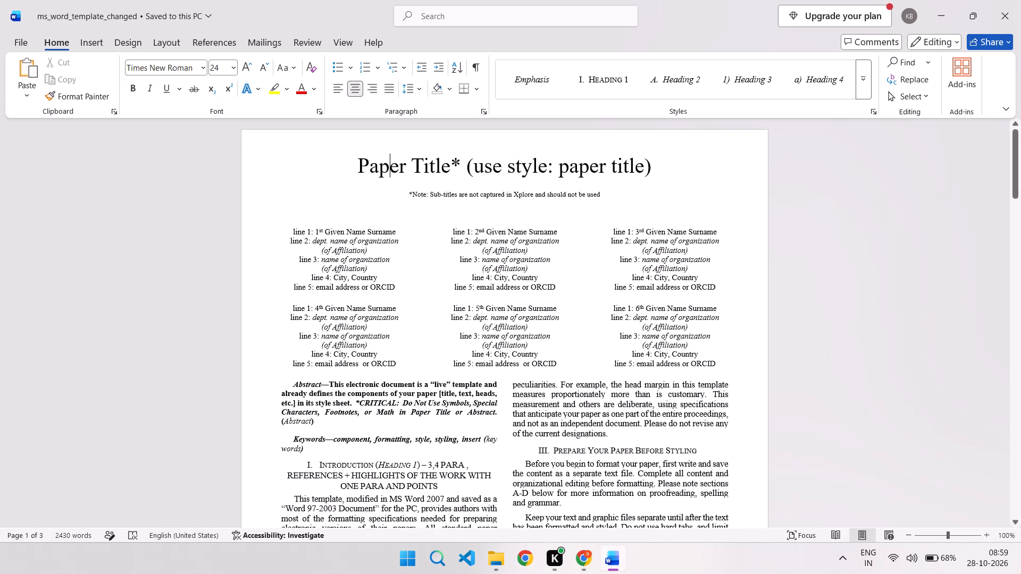
left_click(386, 170)
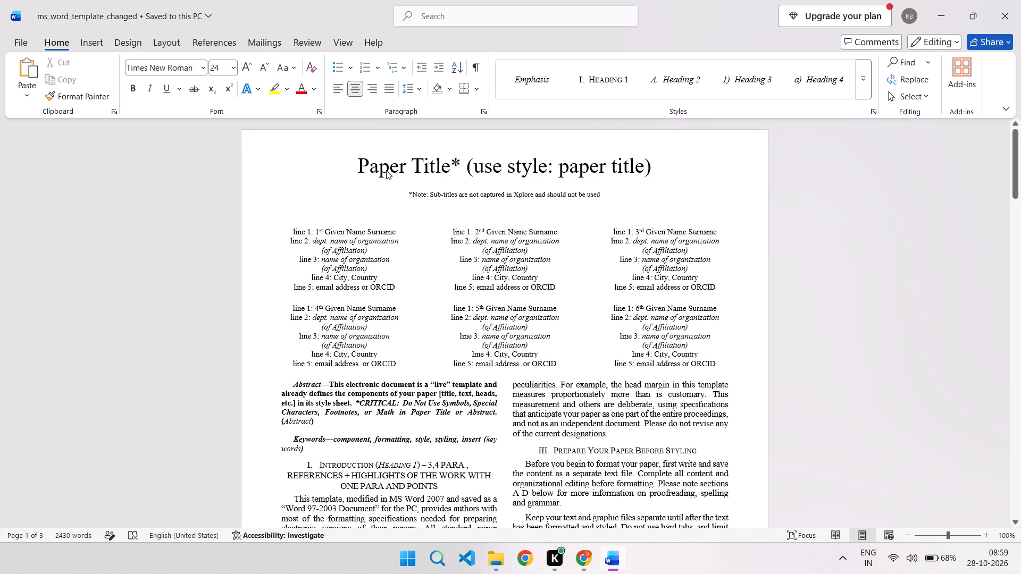
triple_click(386, 170)
left_click(386, 170)
left_click(386, 170)
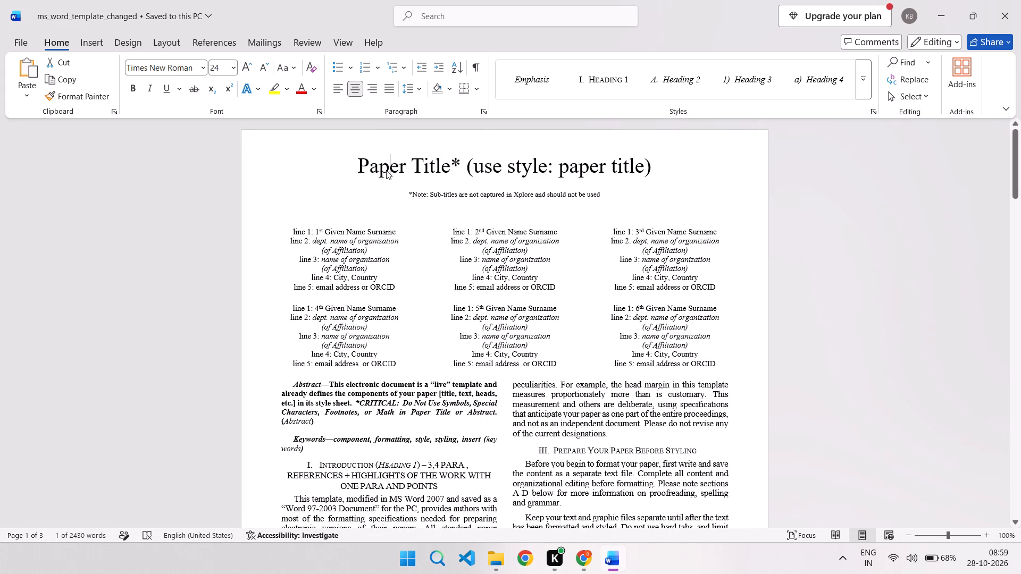
left_click(260, 140)
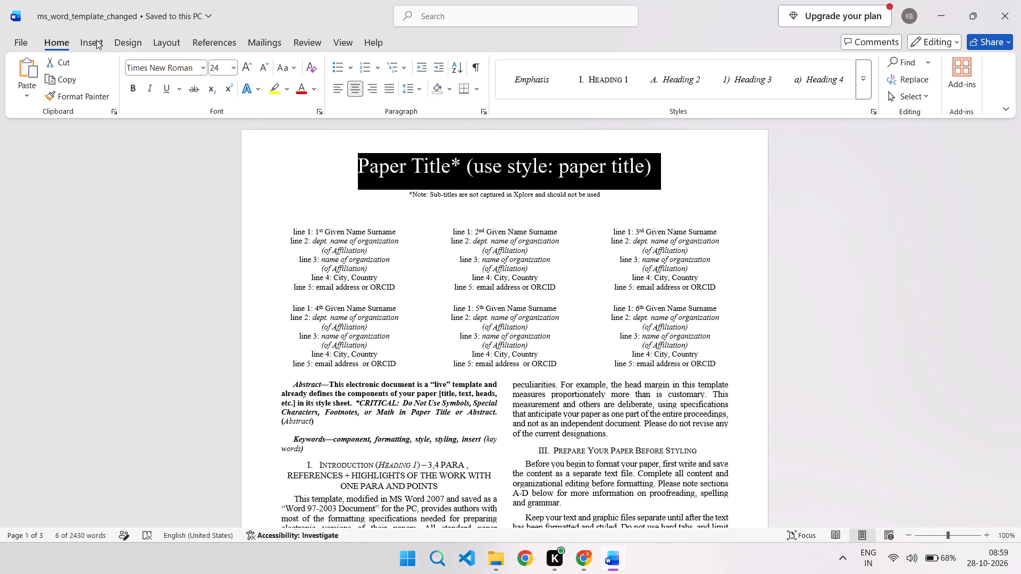
left_click(153, 43)
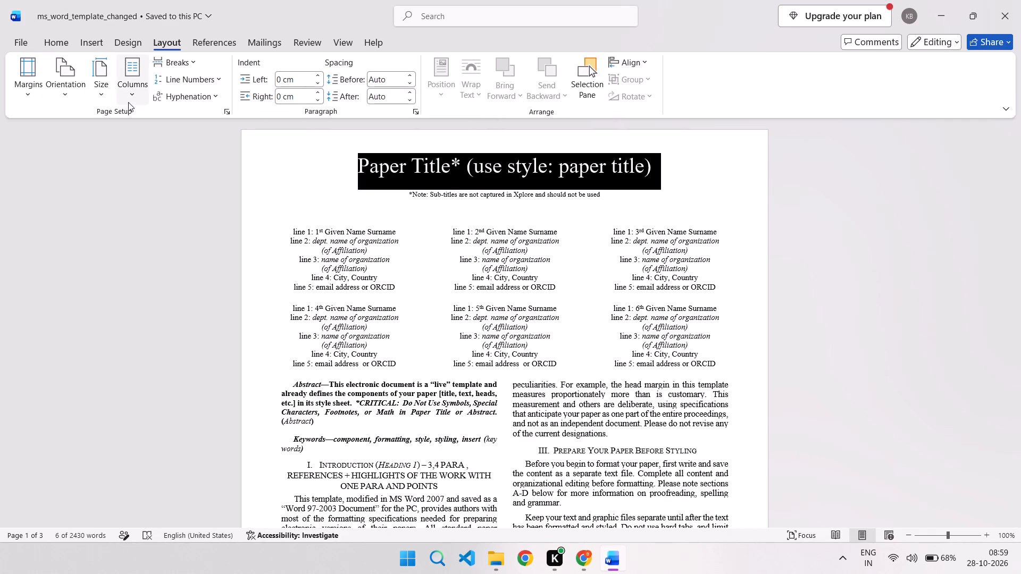
left_click(98, 94)
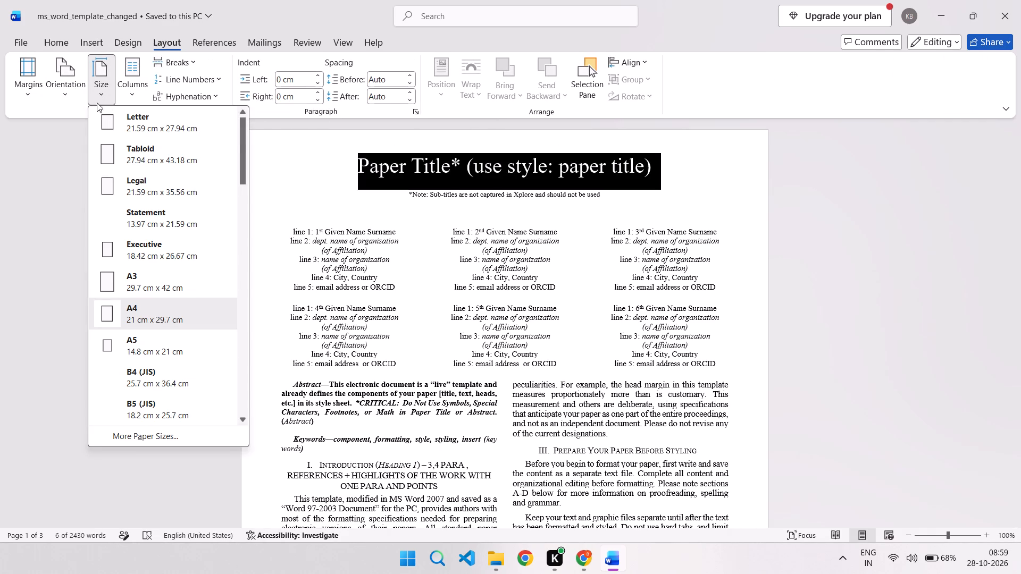
left_click(69, 168)
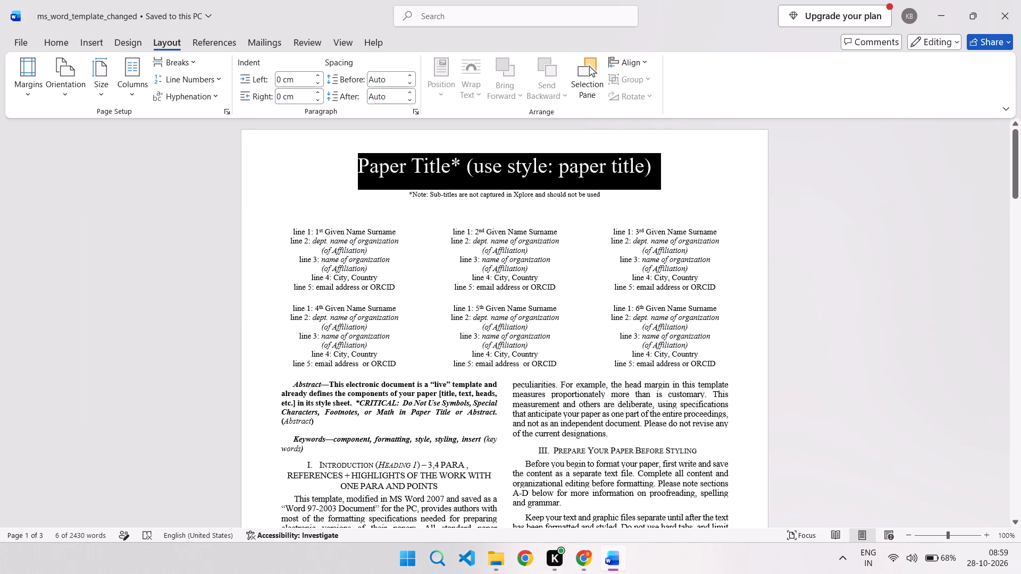
left_click(272, 158)
left_click(362, 177)
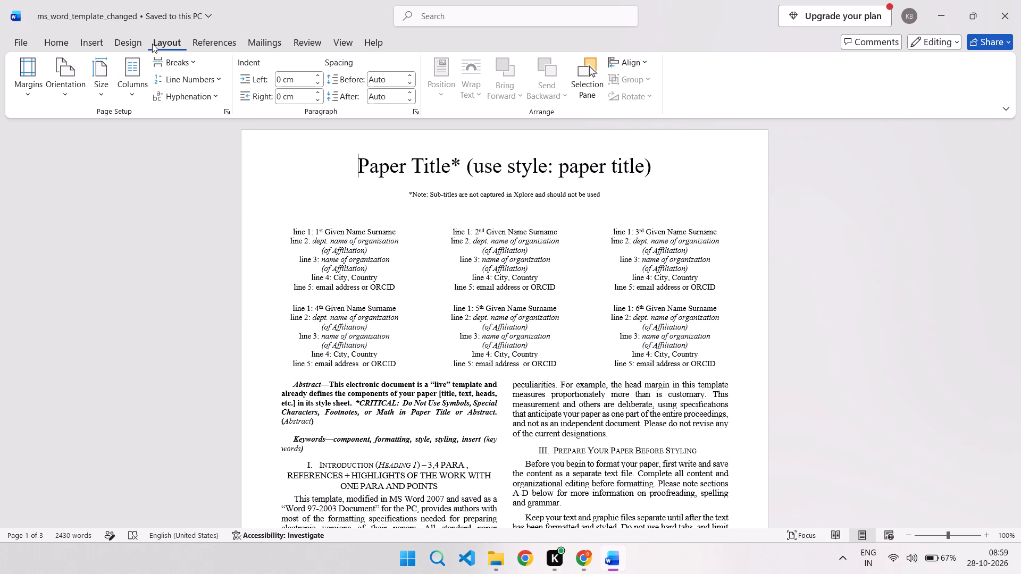
left_click(132, 76)
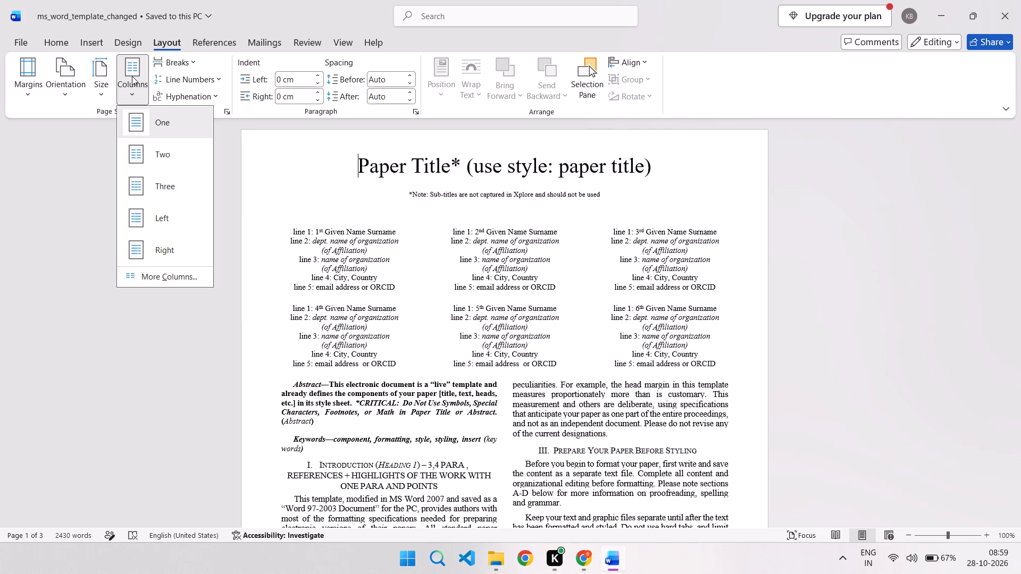
left_click(87, 147)
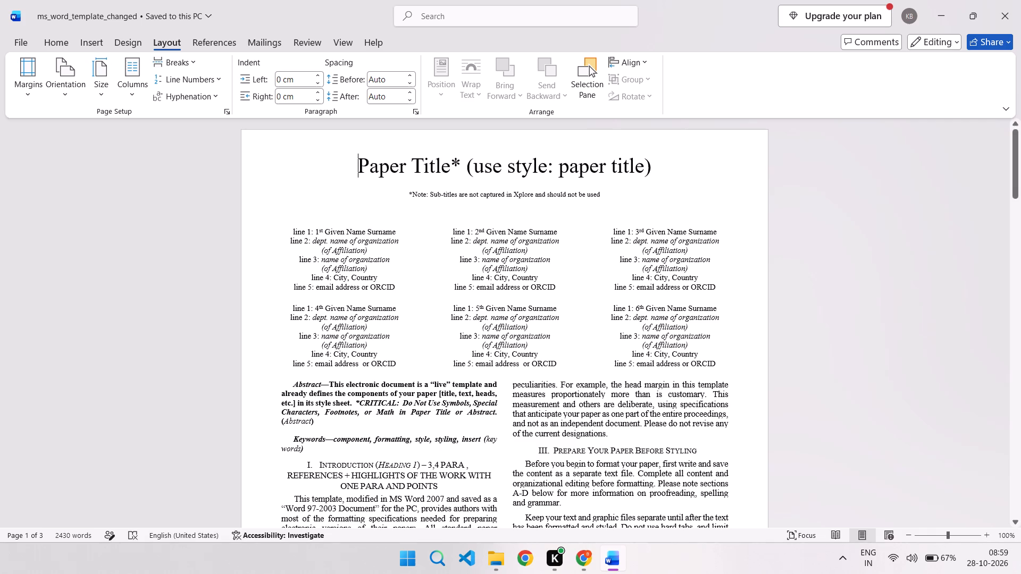
Examine the margins, paper and layout settings of the title section in Page Setup, leaving them unchanged.
left_click(39, 78)
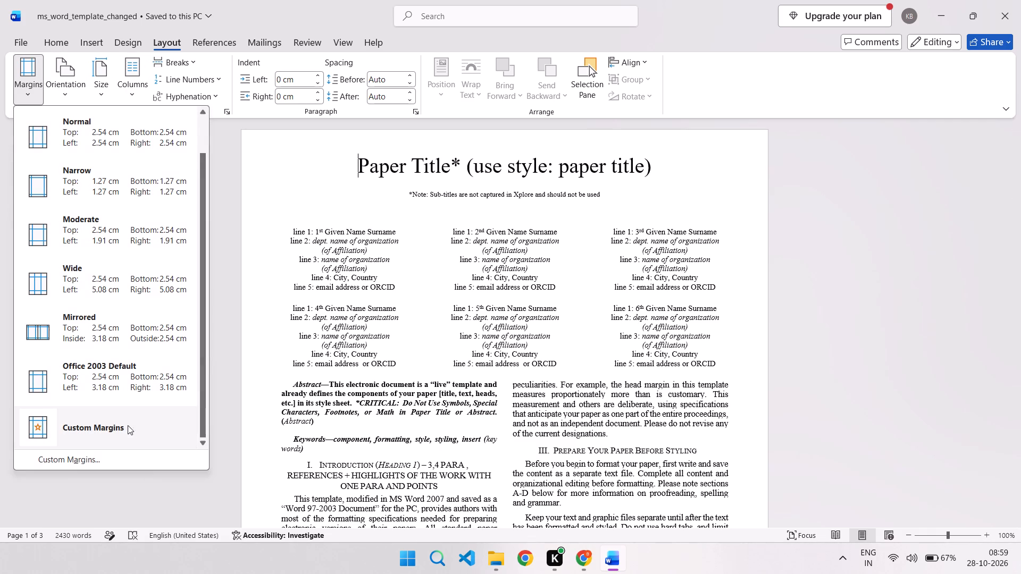
left_click(113, 460)
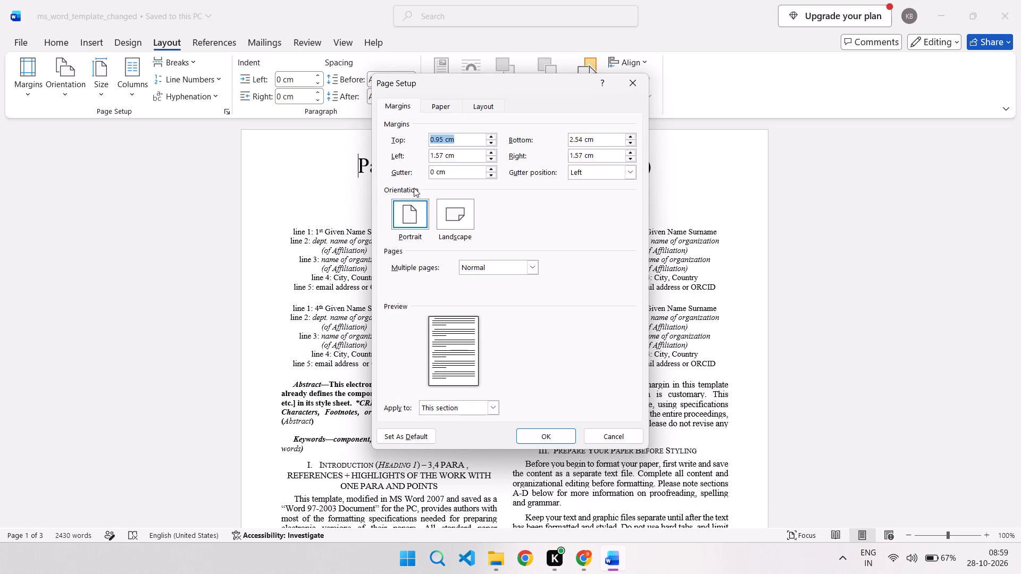
left_click(443, 166)
left_click(455, 164)
left_click(454, 170)
left_click(441, 104)
left_click(397, 106)
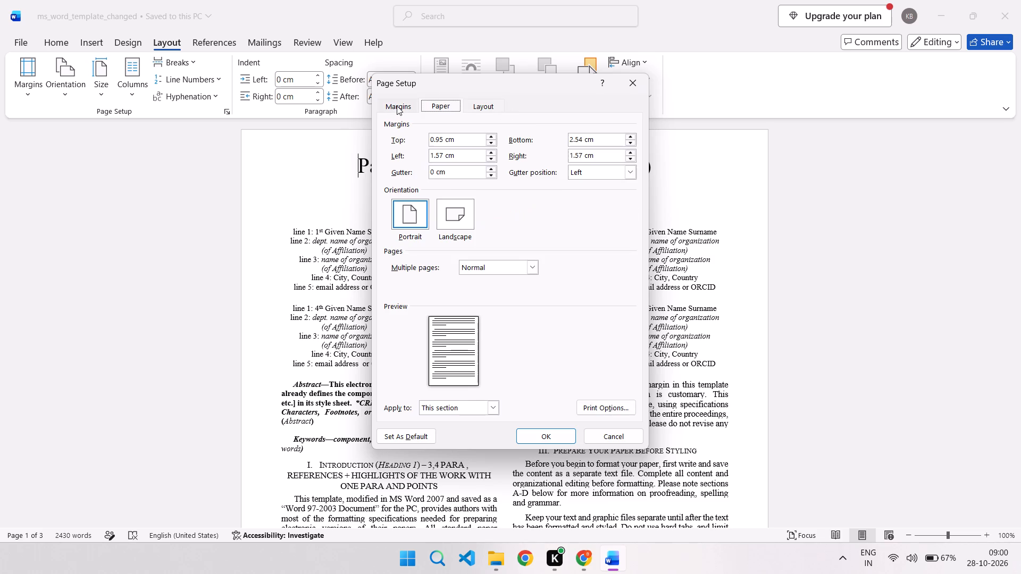
left_click(470, 103)
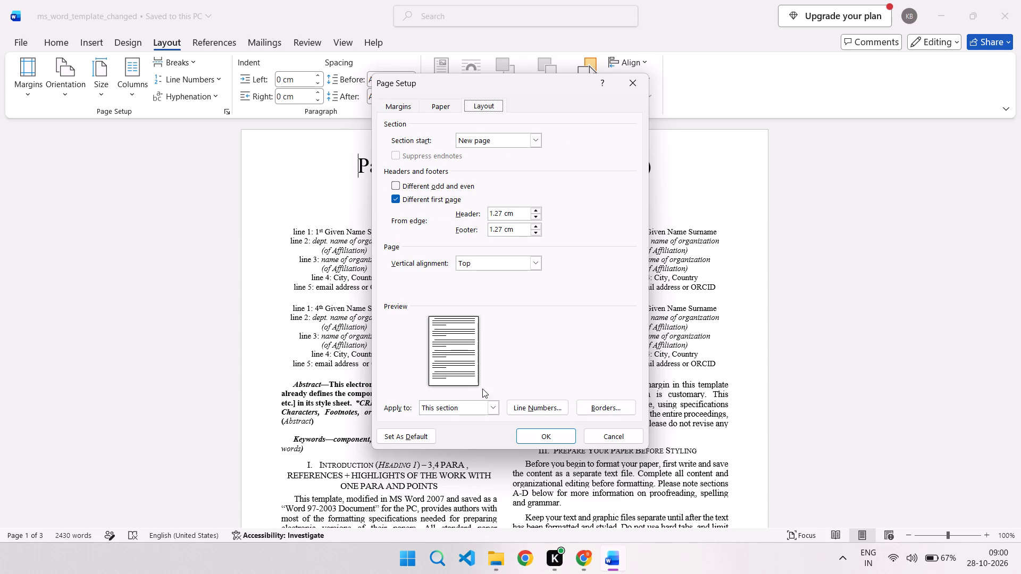
scroll(489, 314, "down", 1)
left_click(411, 106)
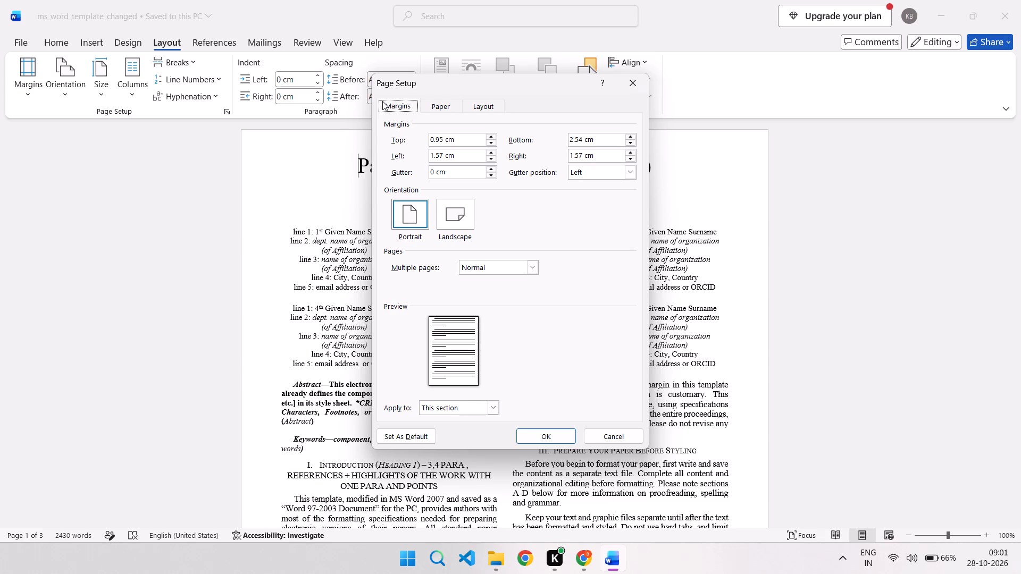
left_click(435, 113)
left_click(437, 109)
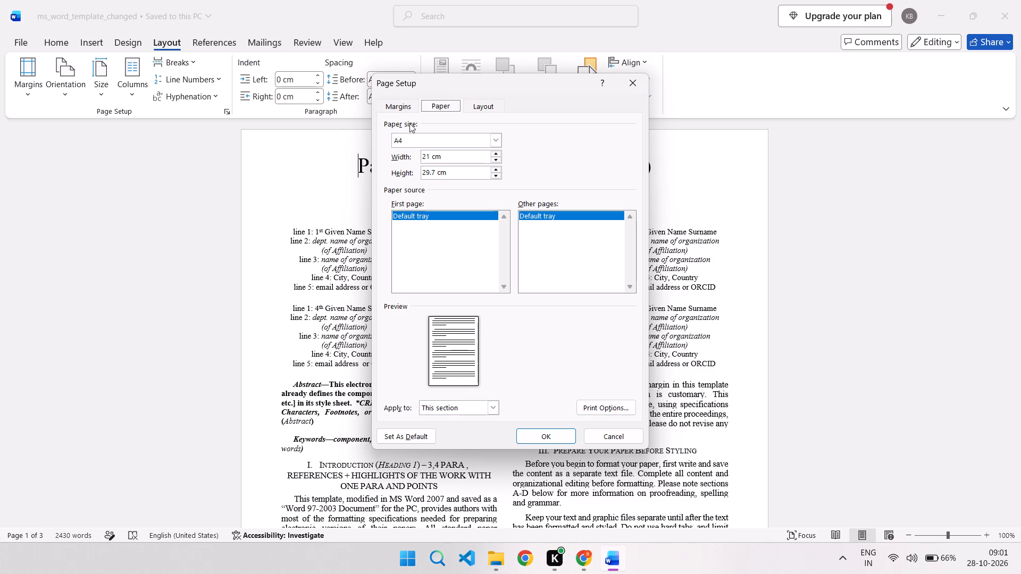
left_click(480, 103)
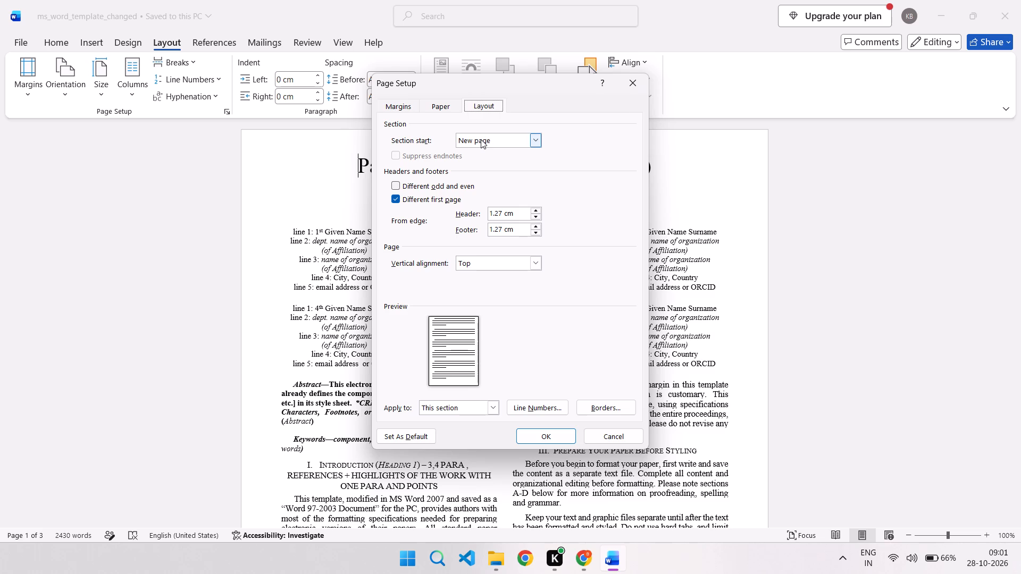
left_click(634, 87)
Examine the paper size and custom margins of the two-column body section from the bullet list above Equations on page 2.
scroll(452, 300, "down", 1)
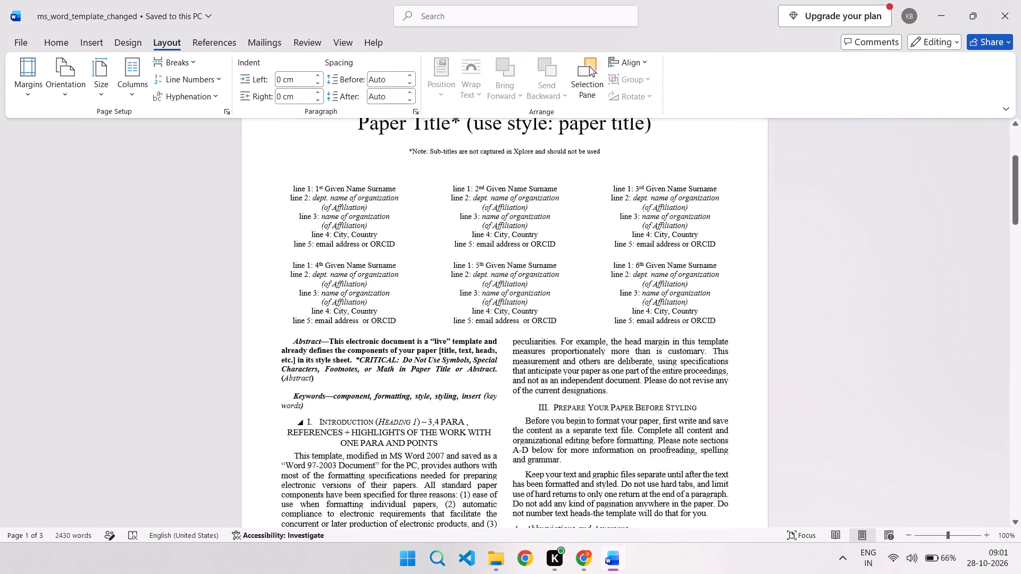
scroll(452, 300, "down", 3)
scroll(452, 300, "up", 1)
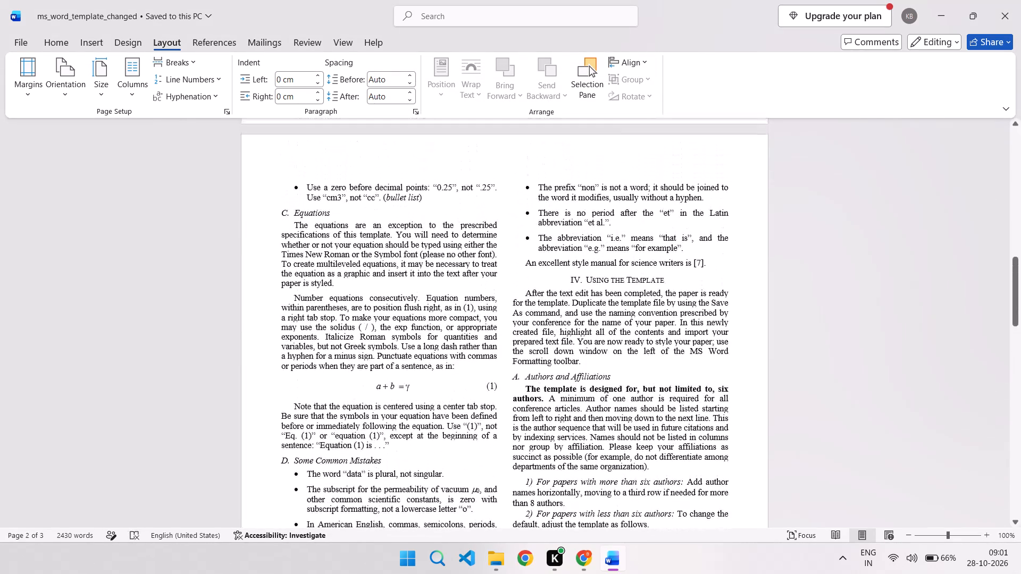
left_click(281, 174)
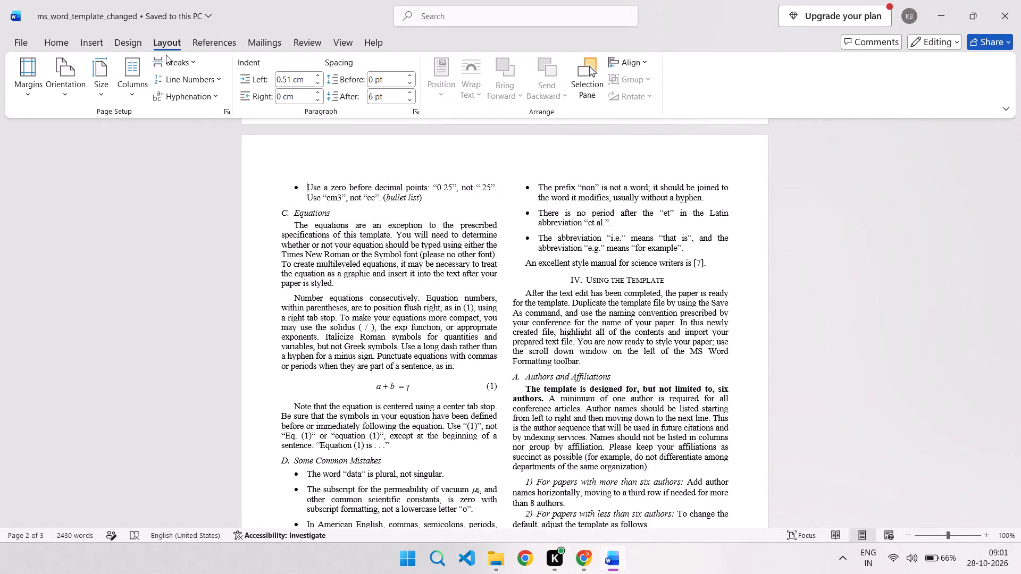
left_click(113, 88)
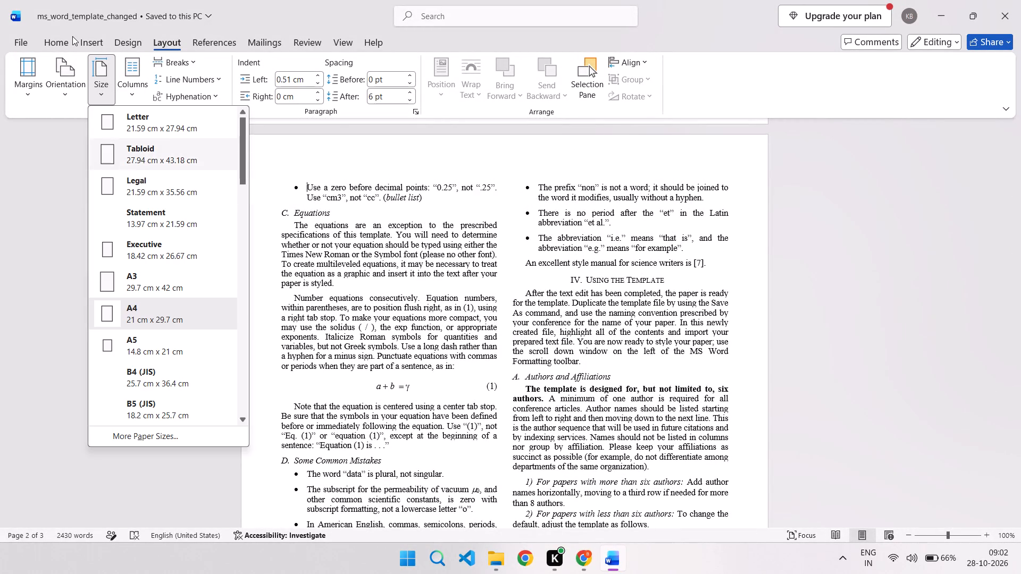
left_click(22, 75)
scroll(49, 121, "up", 2)
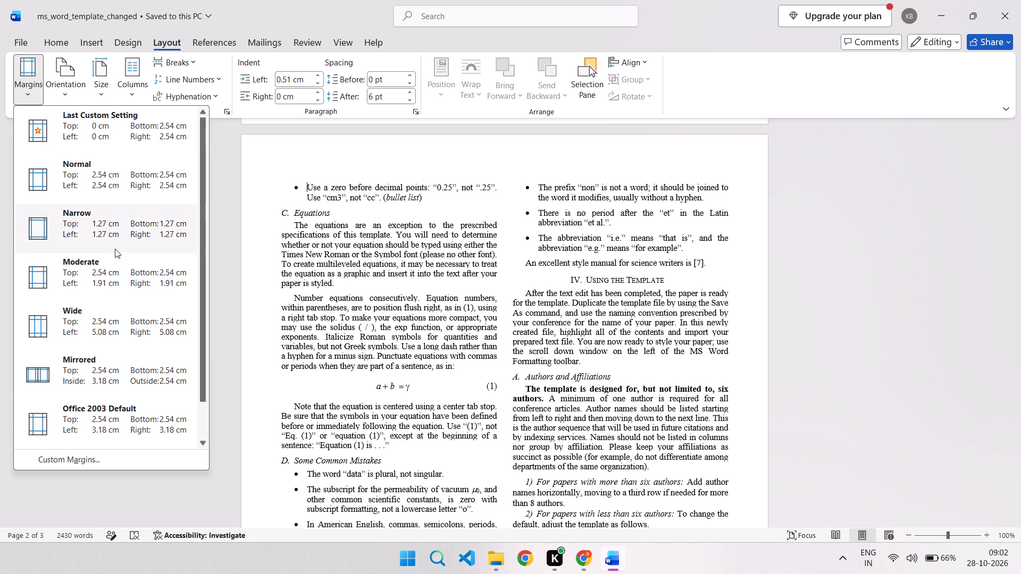
scroll(115, 249, "down", 8)
left_click(136, 440)
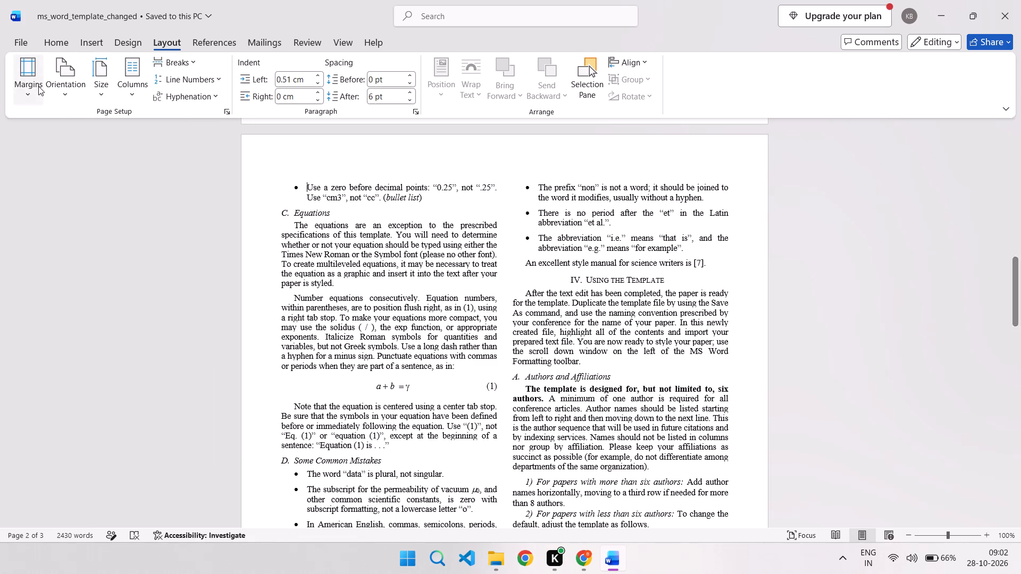
left_click(38, 86)
left_click(122, 417)
left_click(24, 95)
left_click(112, 466)
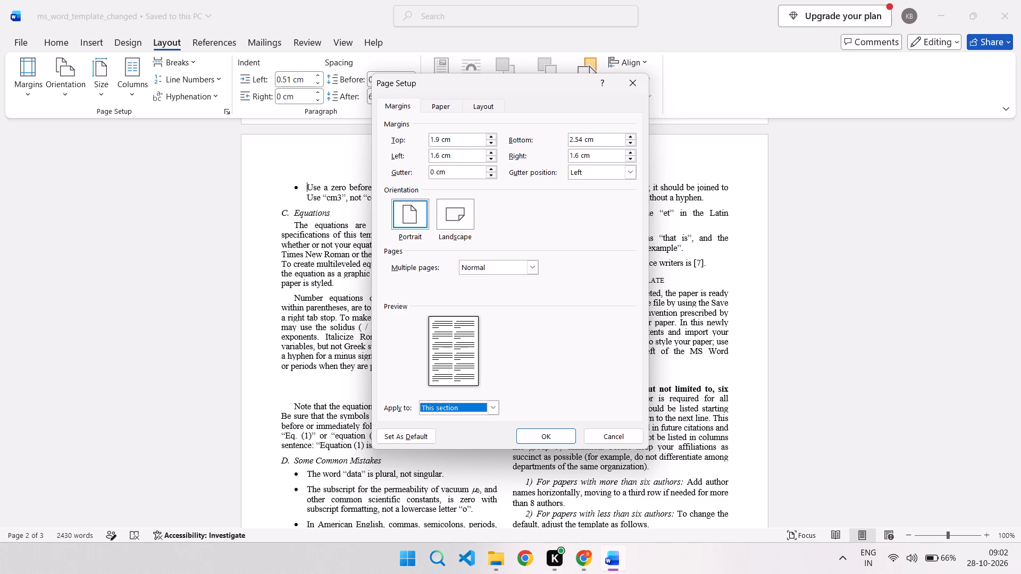
left_click(624, 86)
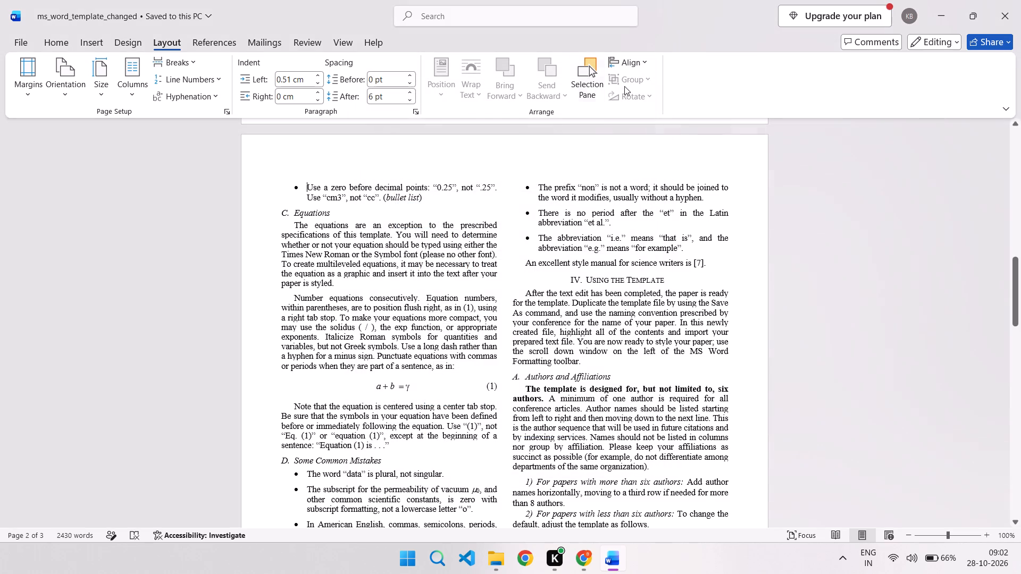
left_click(162, 46)
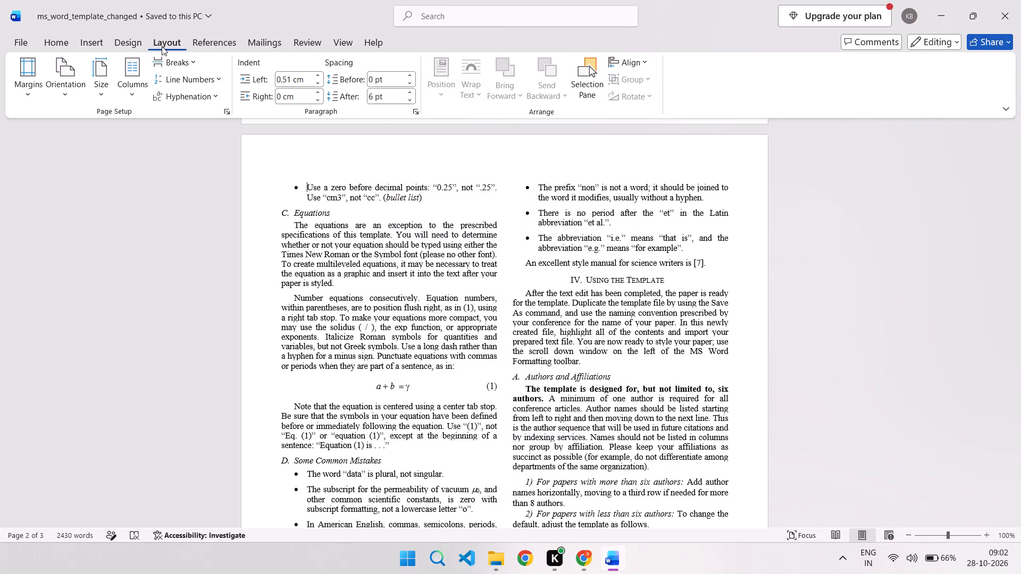
Examine the margins, paper and layout settings of page 2's two-column section in Page Setup, including the section start options, without changing them.
left_click(7, 86)
left_click_drag(16, 85, 128, 447)
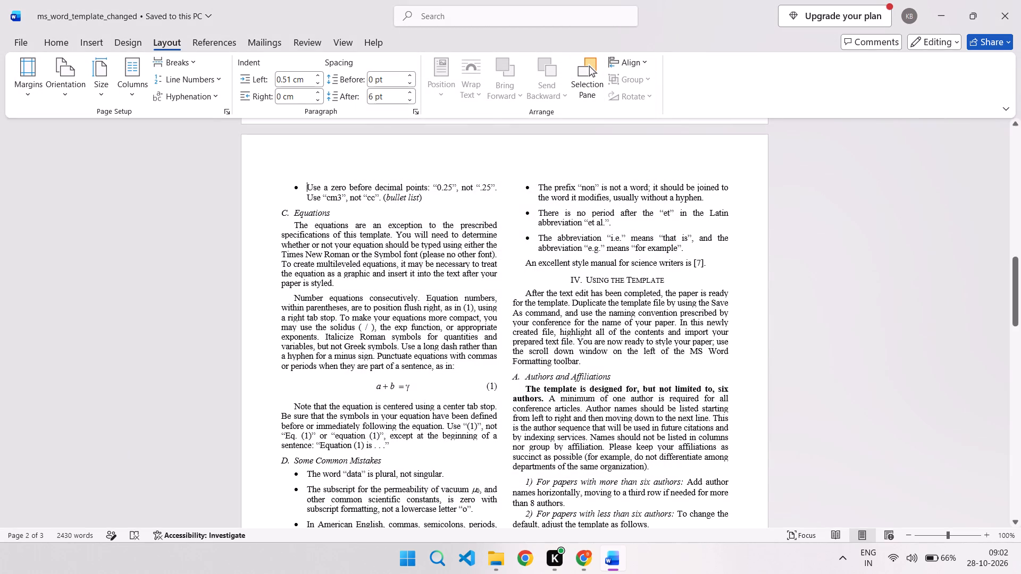
left_click(30, 80)
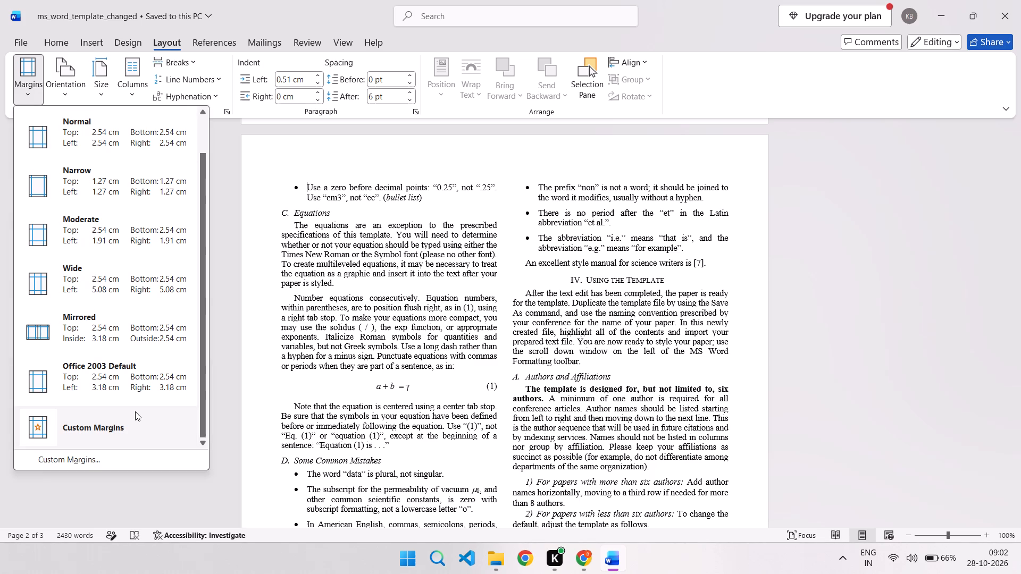
left_click(113, 455)
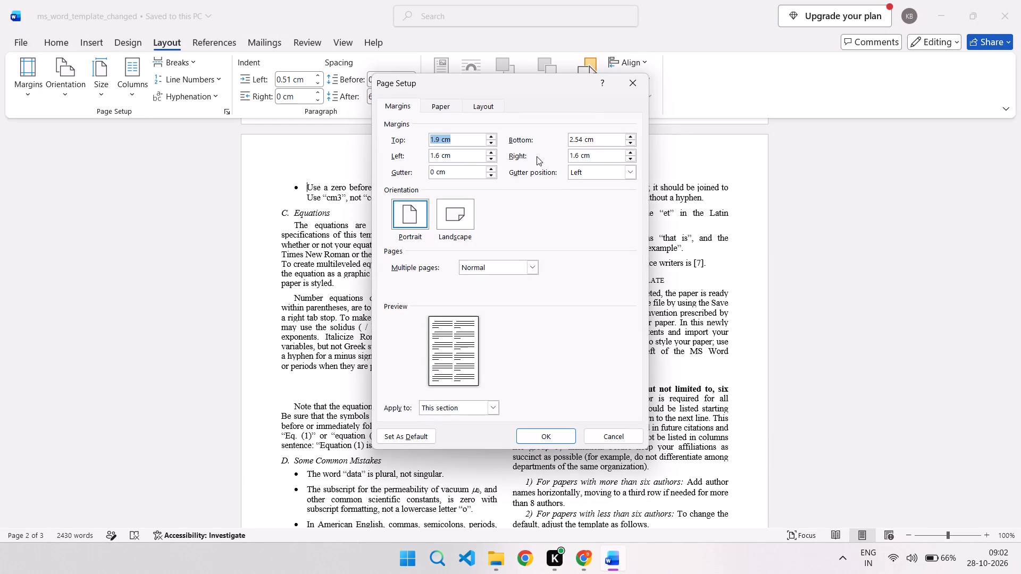
left_click(438, 108)
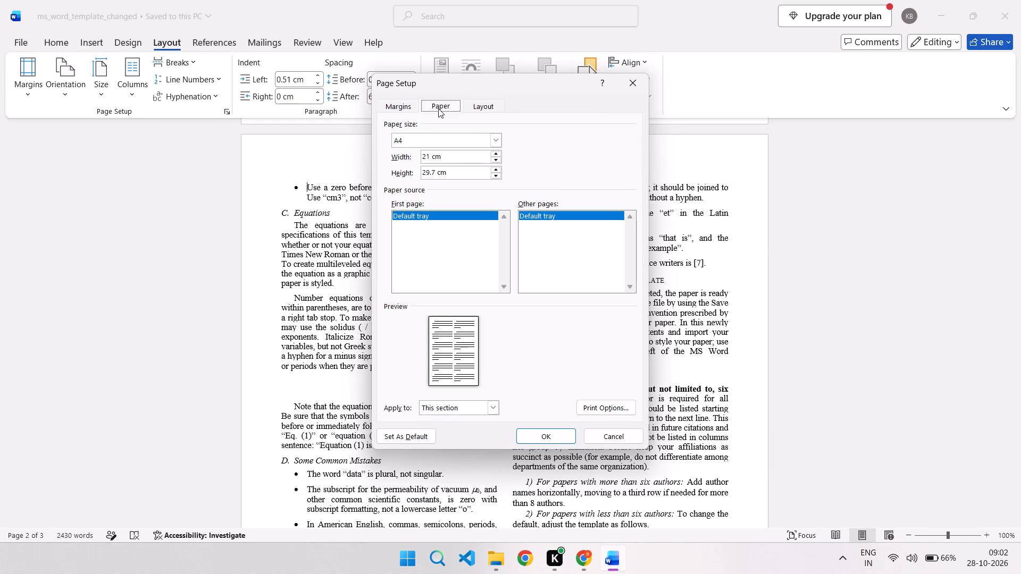
left_click(473, 106)
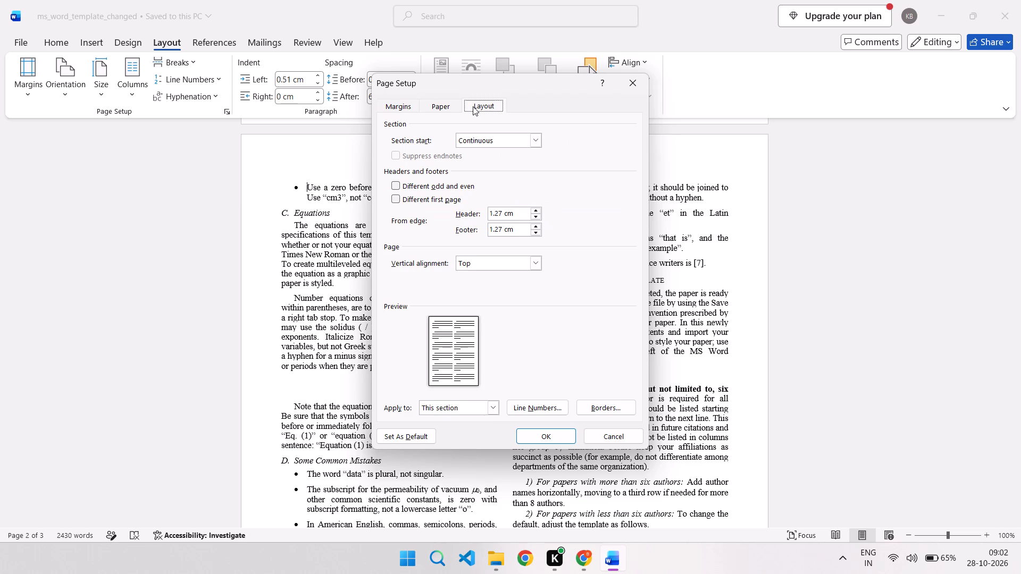
left_click(531, 134)
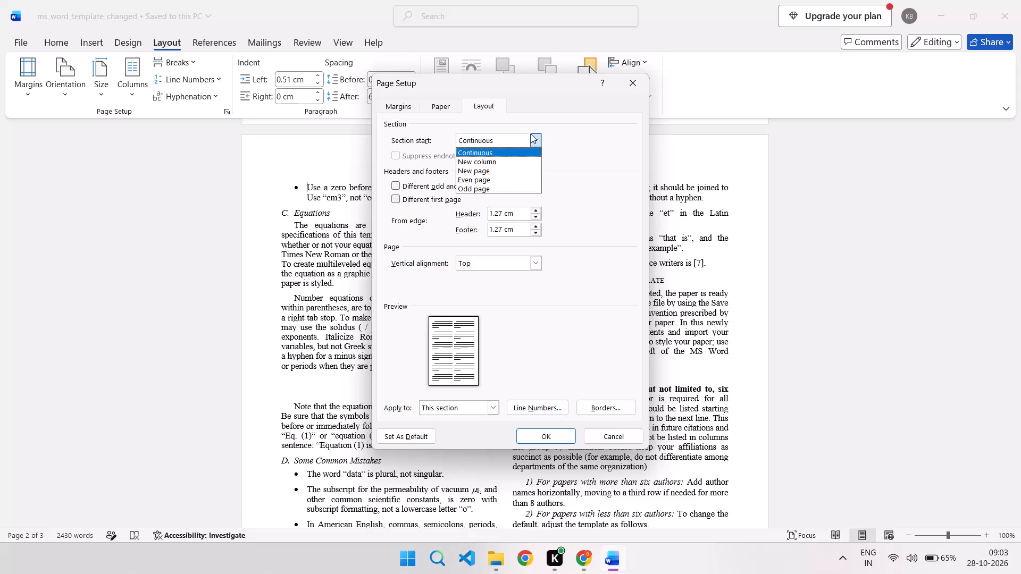
left_click(180, 170)
left_click(633, 87)
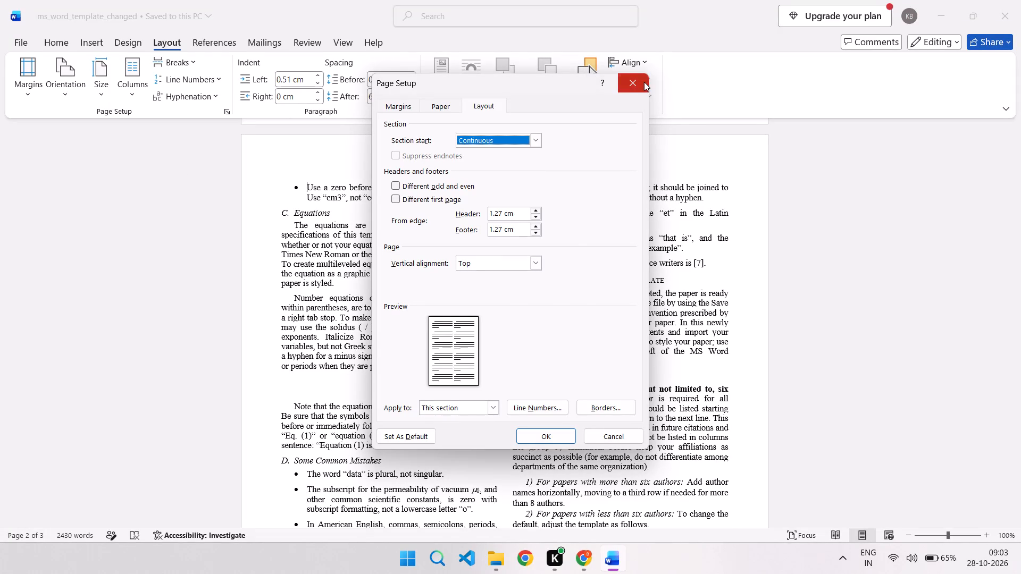
left_click(644, 82)
Check the custom margins in Page Setup for the body text above Figures and Tables on page 3, without changing them.
scroll(680, 337, "down", 4)
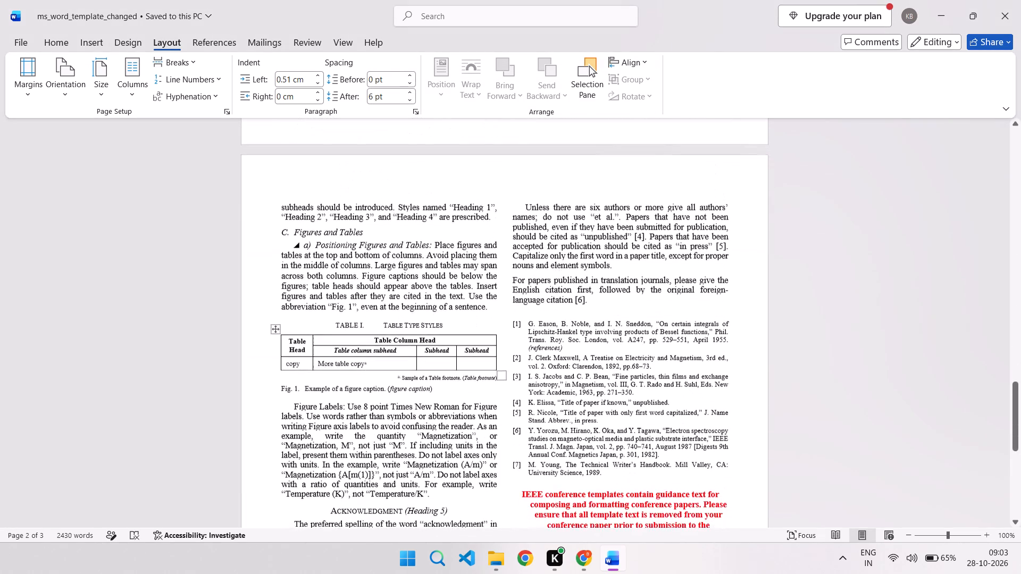
left_click(281, 198)
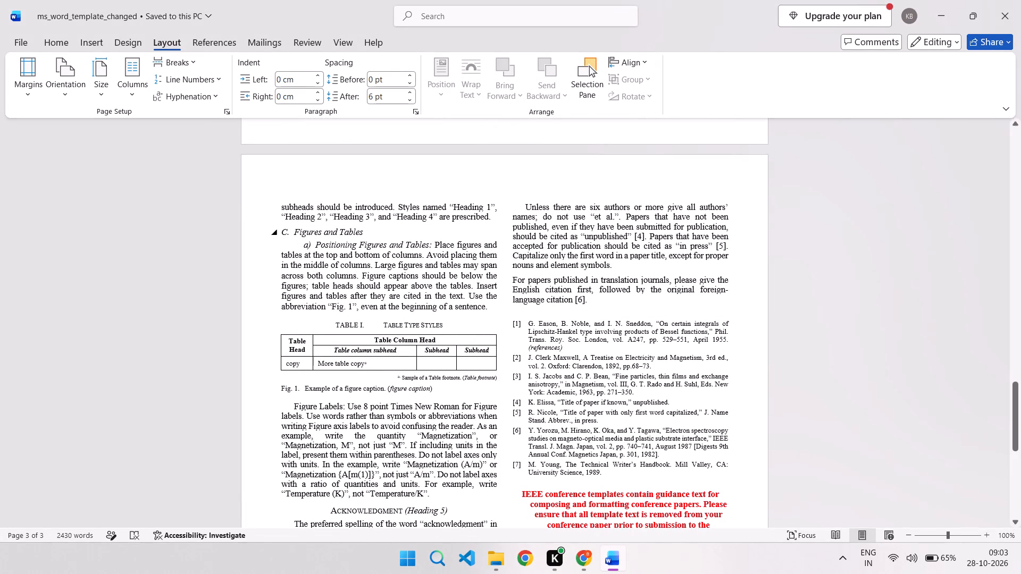
left_click(13, 68)
left_click(24, 74)
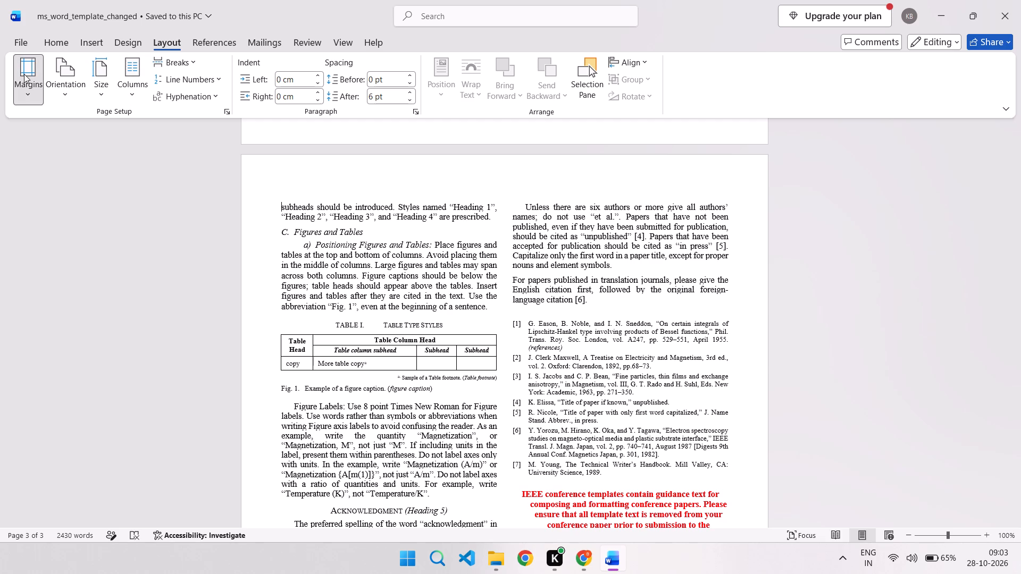
left_click(140, 468)
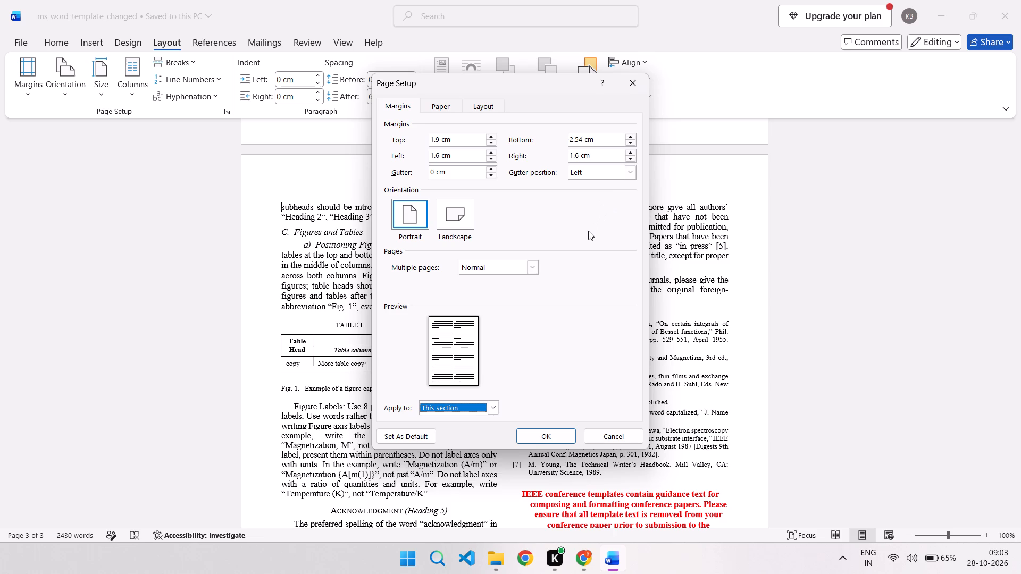
left_click(634, 77)
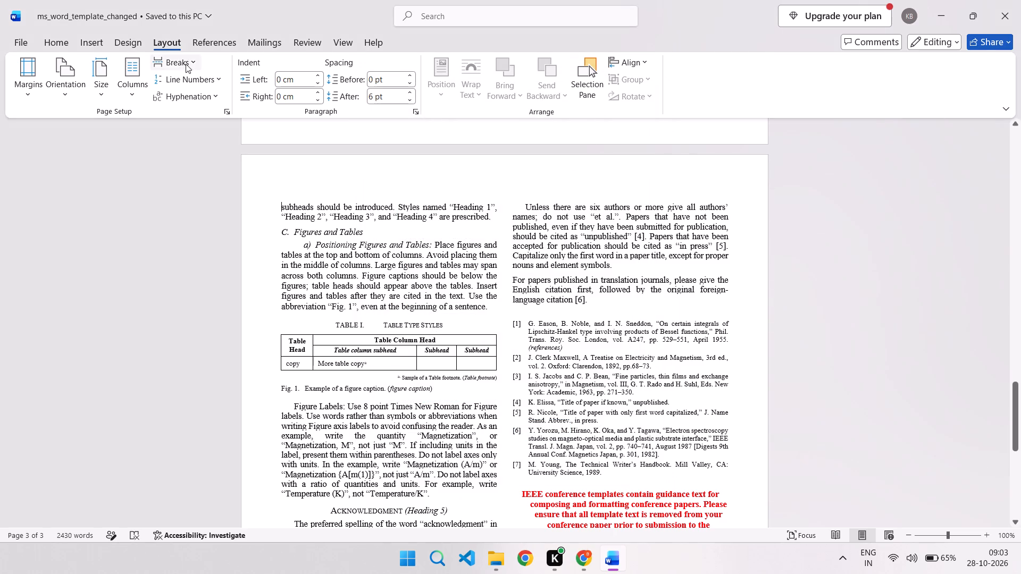
Examine the font, size and style of the Figures and Tables heading, the Positioning Figures and Tables paragraph and the table head row.
triple_click(322, 235)
left_click(56, 41)
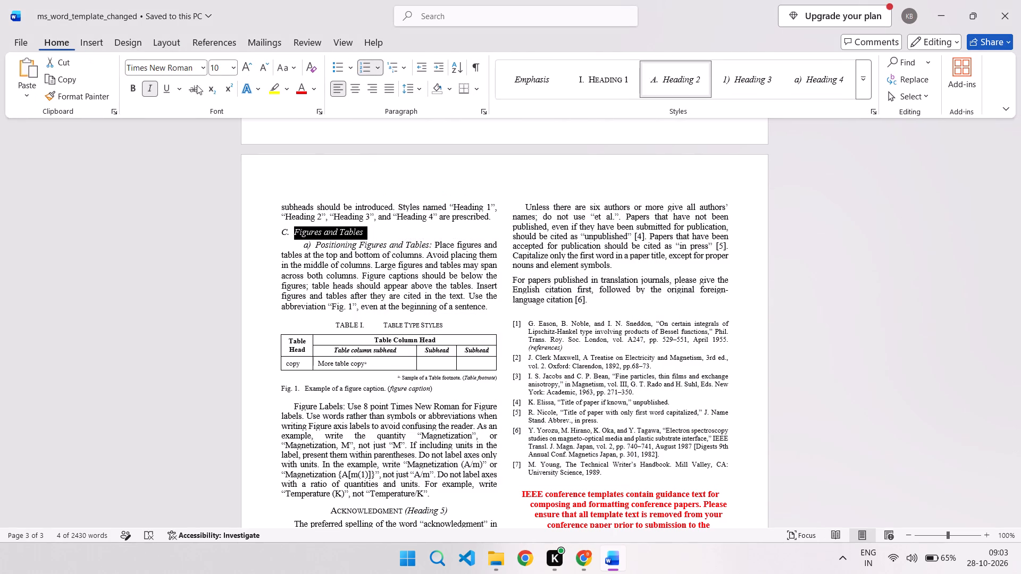
triple_click(372, 261)
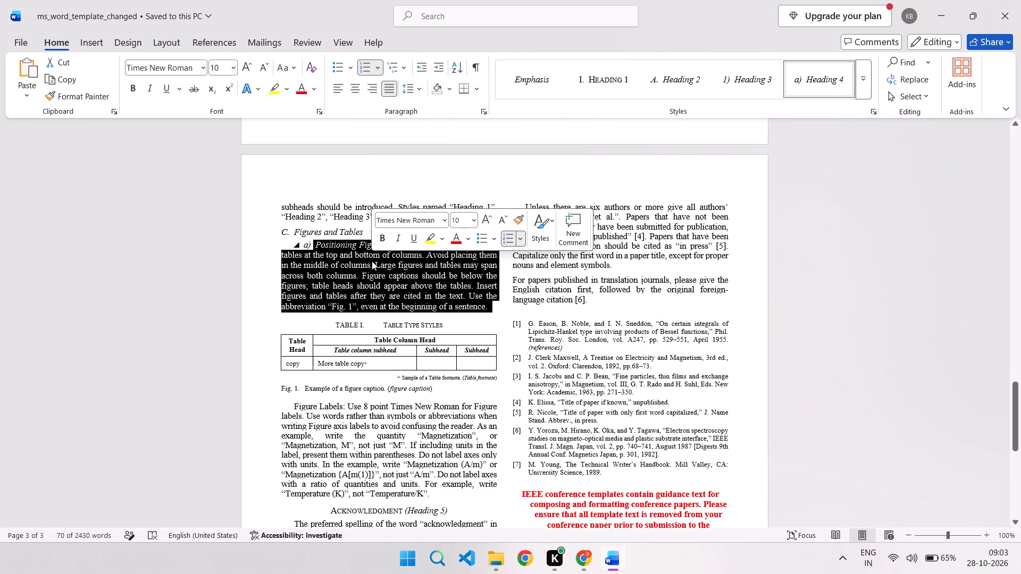
left_click(372, 261)
triple_click(332, 231)
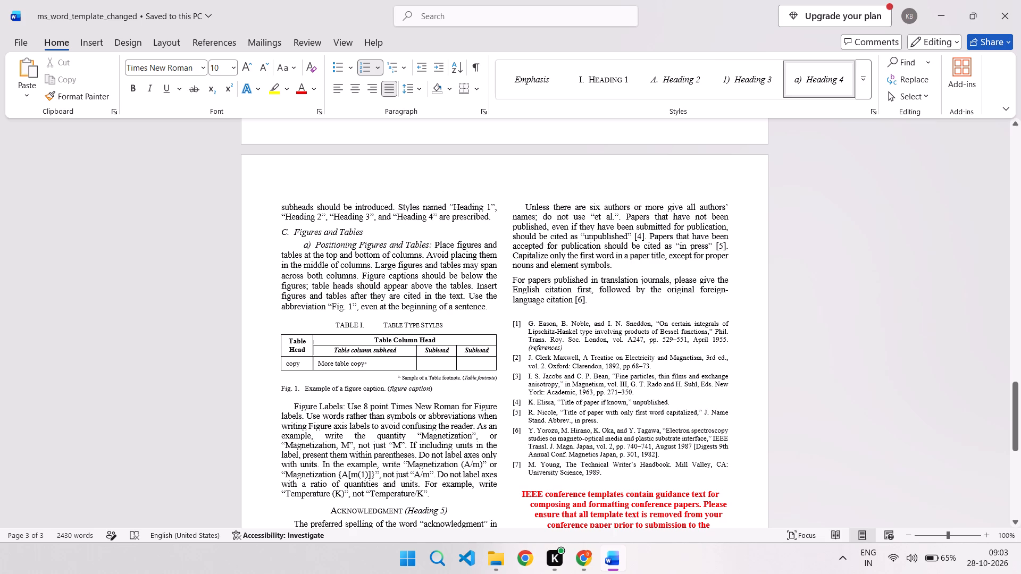
triple_click(362, 296)
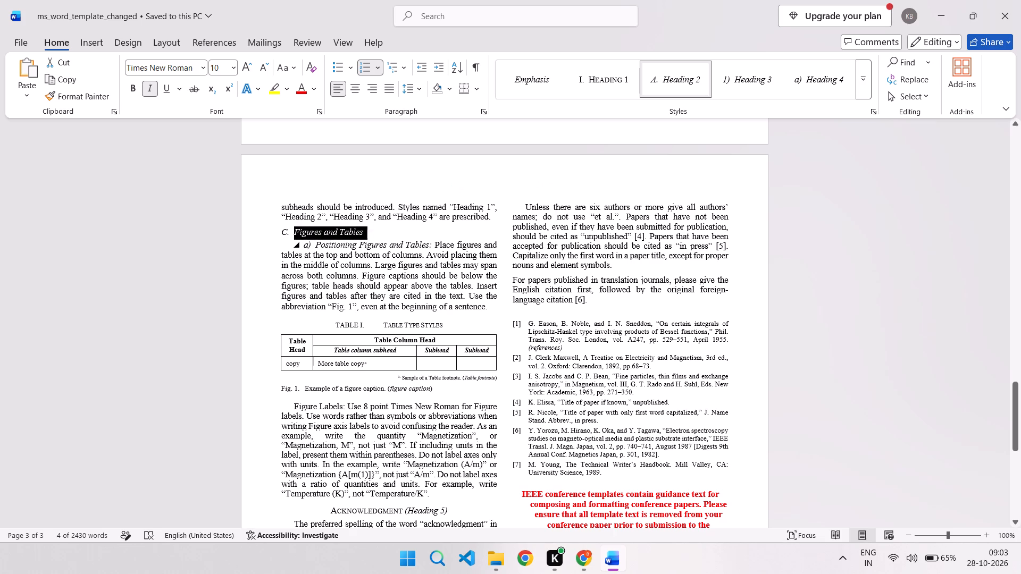
left_click(132, 335)
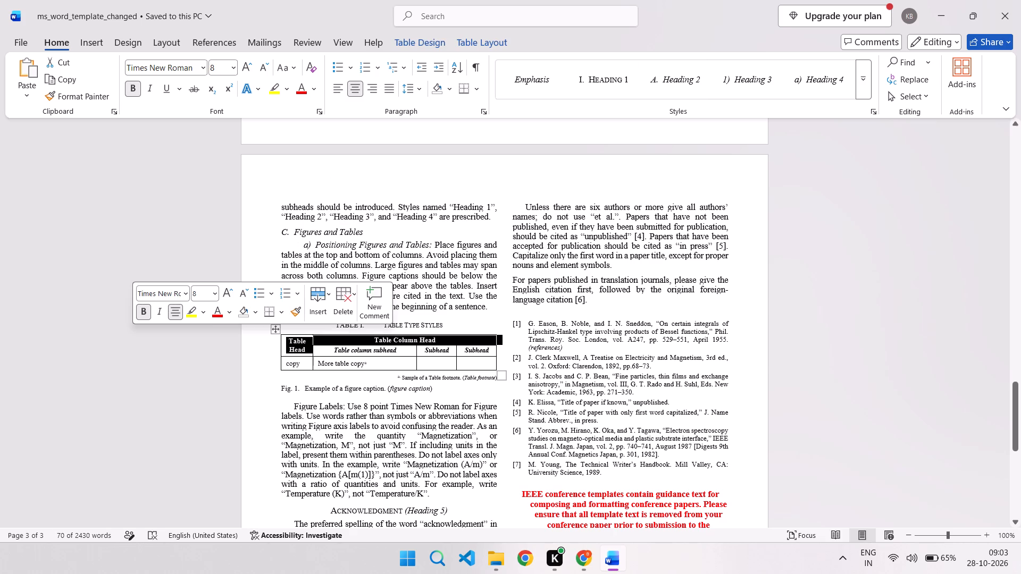
left_click(544, 365)
Read through the template from the Introduction on page 1 to the references and red guidance notes on page 3.
scroll(544, 365, "up", 11)
scroll(544, 365, "down", 2)
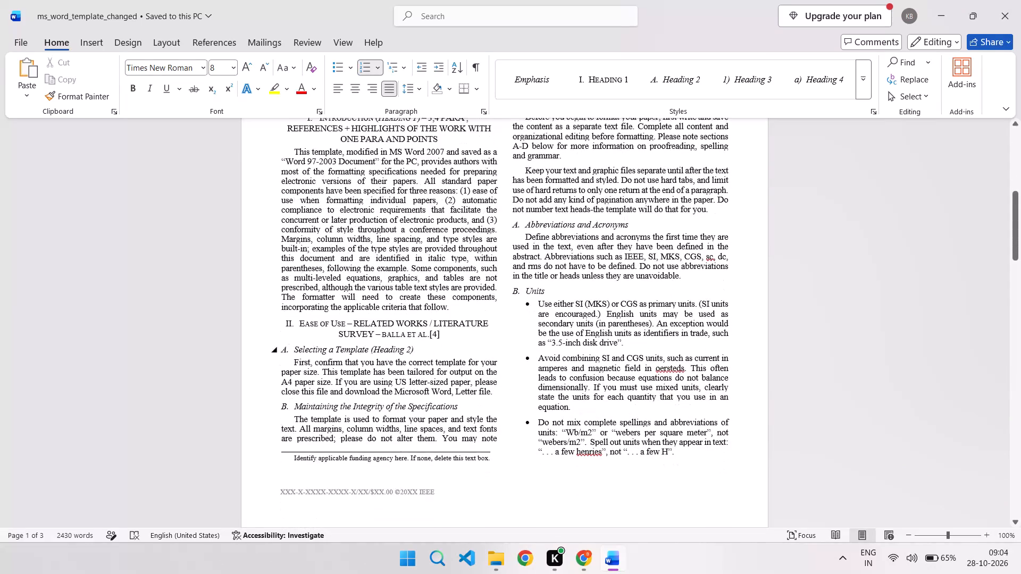
scroll(429, 325, "down", 1)
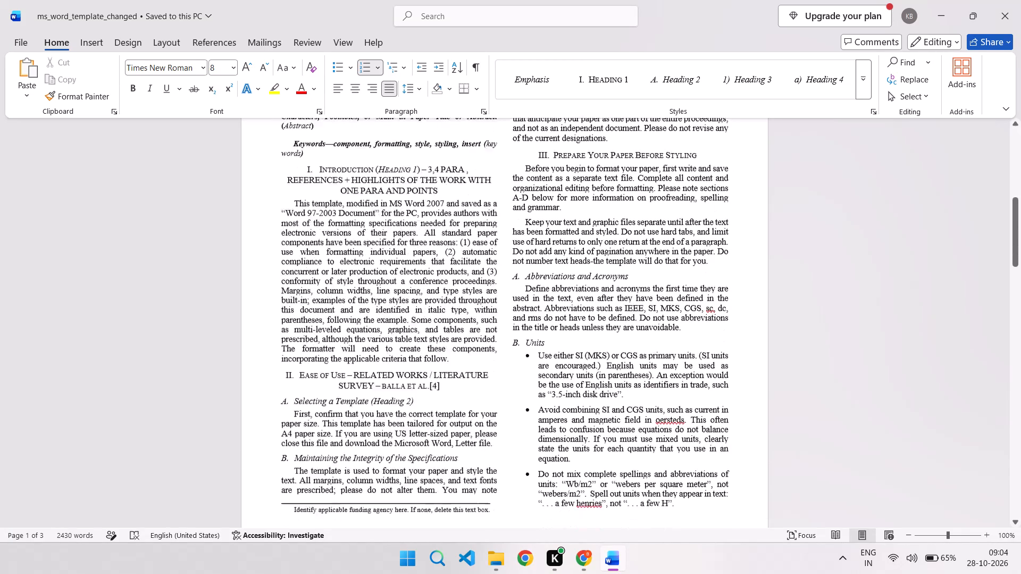
scroll(429, 325, "down", 1)
scroll(439, 380, "down", 1)
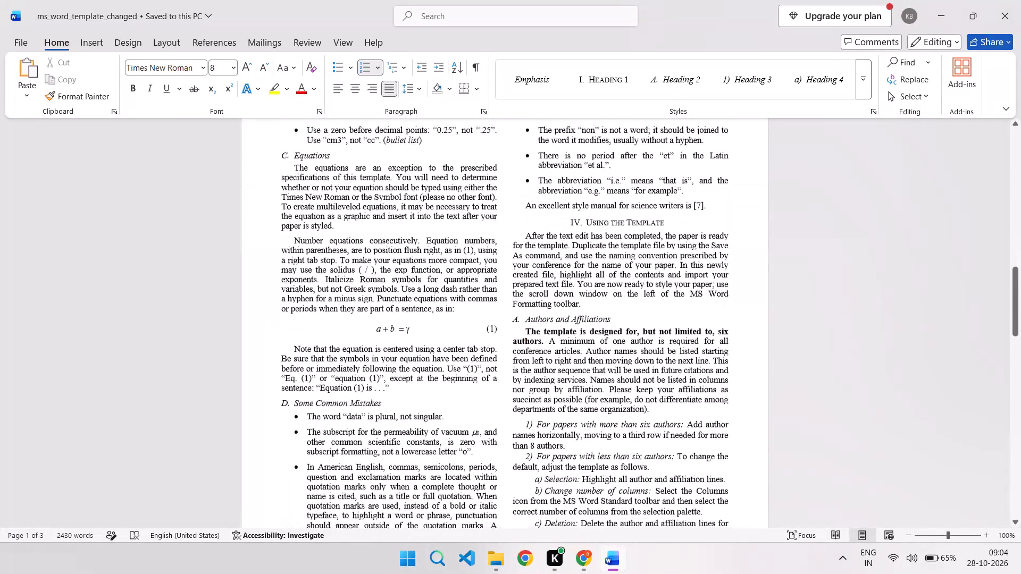
scroll(439, 380, "down", 2)
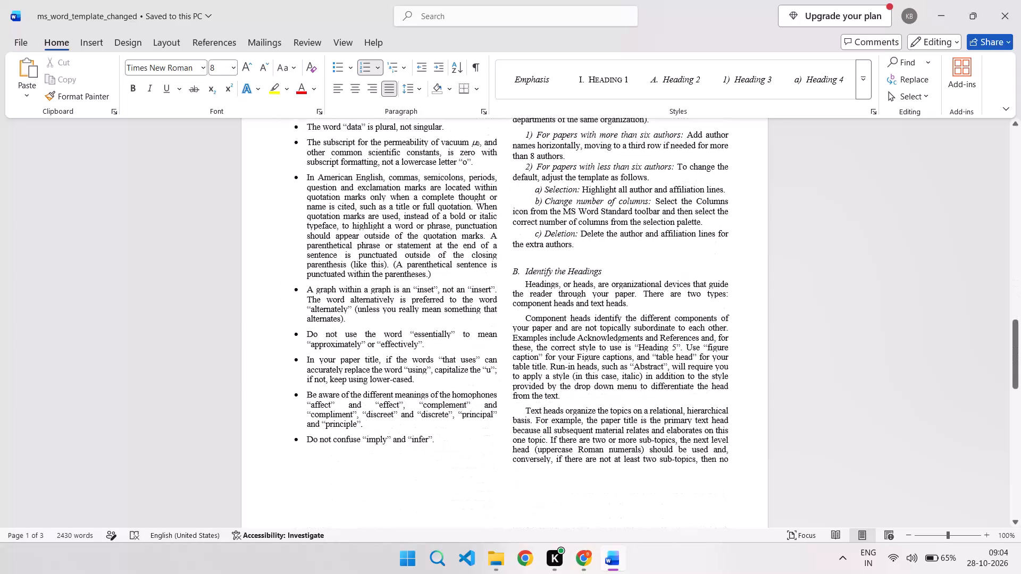
scroll(439, 380, "down", 2)
scroll(439, 380, "up", 1)
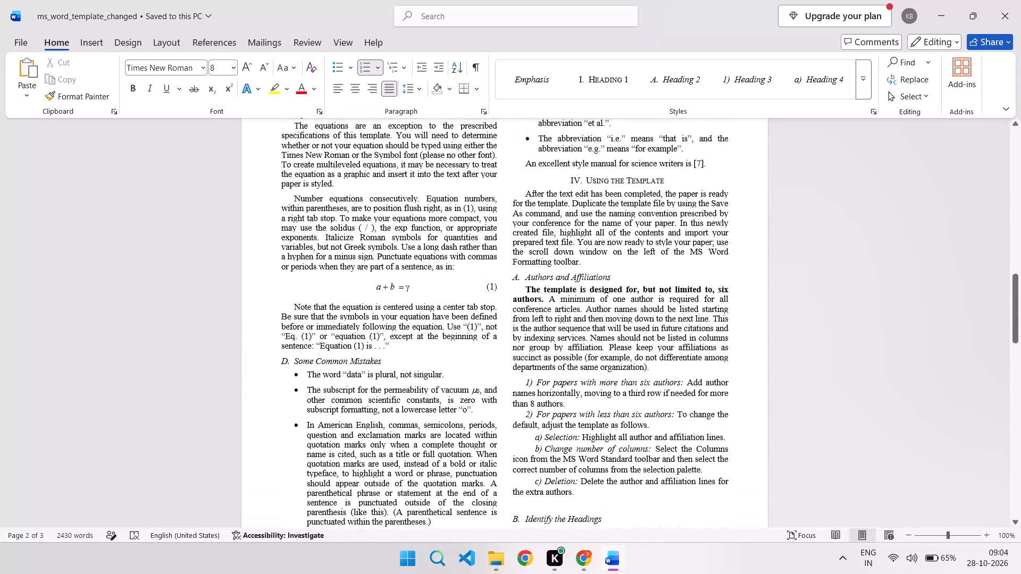
scroll(439, 380, "down", 6)
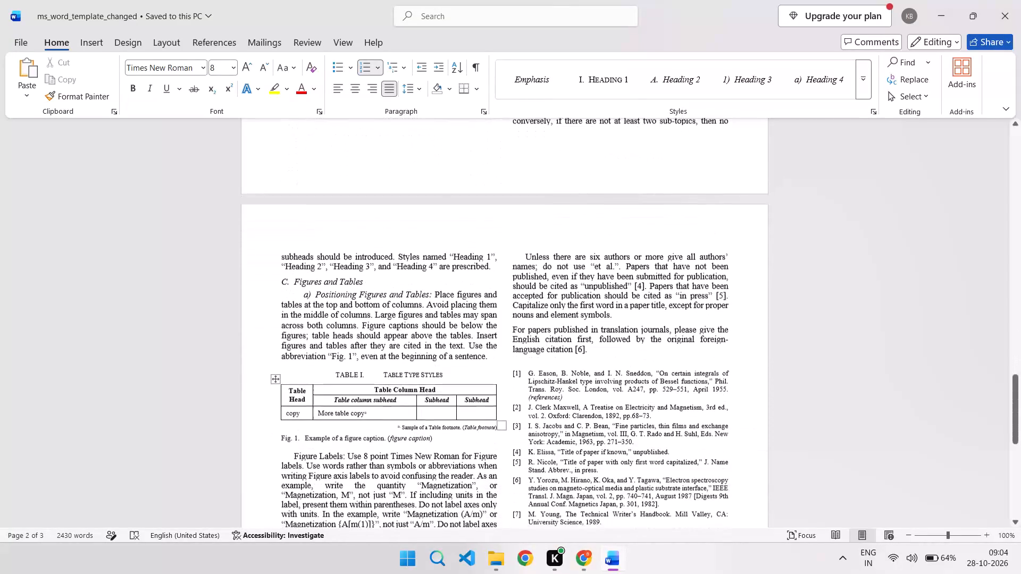
scroll(439, 380, "down", 2)
Examine the text formatting of the first author block under the paper title, from the name line to the email or ORCID line.
scroll(439, 380, "up", 6)
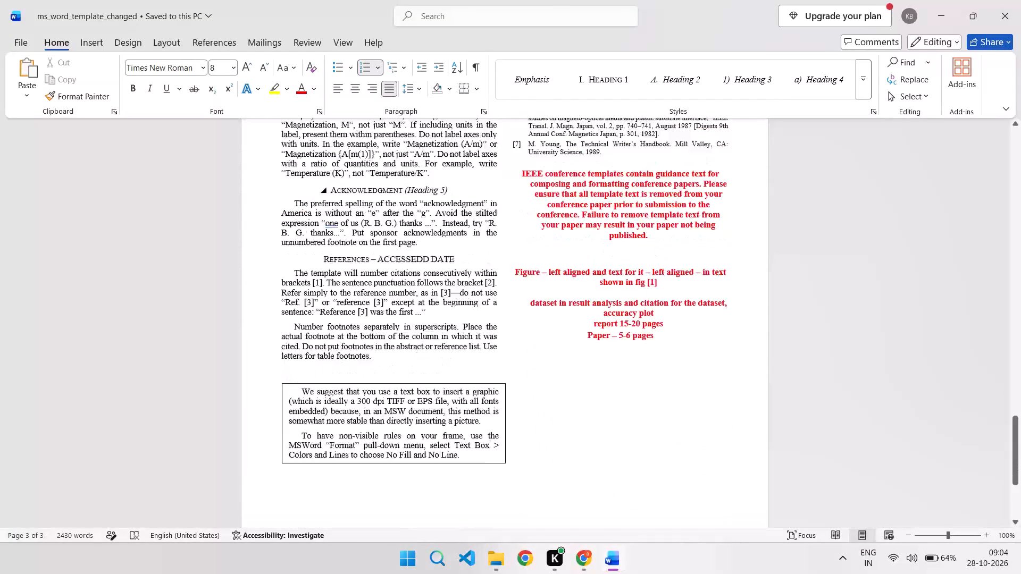
scroll(439, 380, "up", 9)
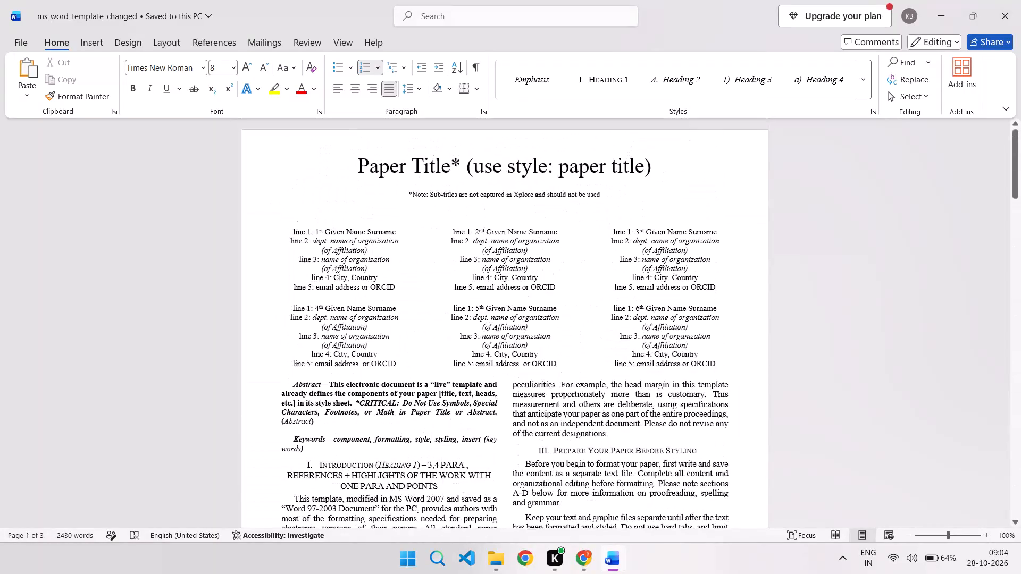
triple_click(341, 229)
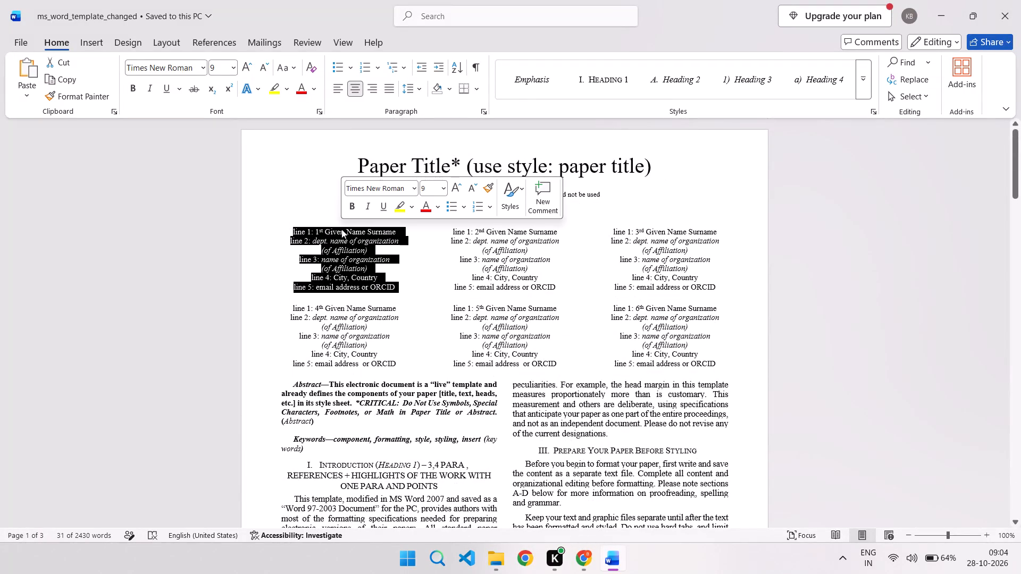
left_click(341, 229)
left_click_drag(353, 229, 308, 230)
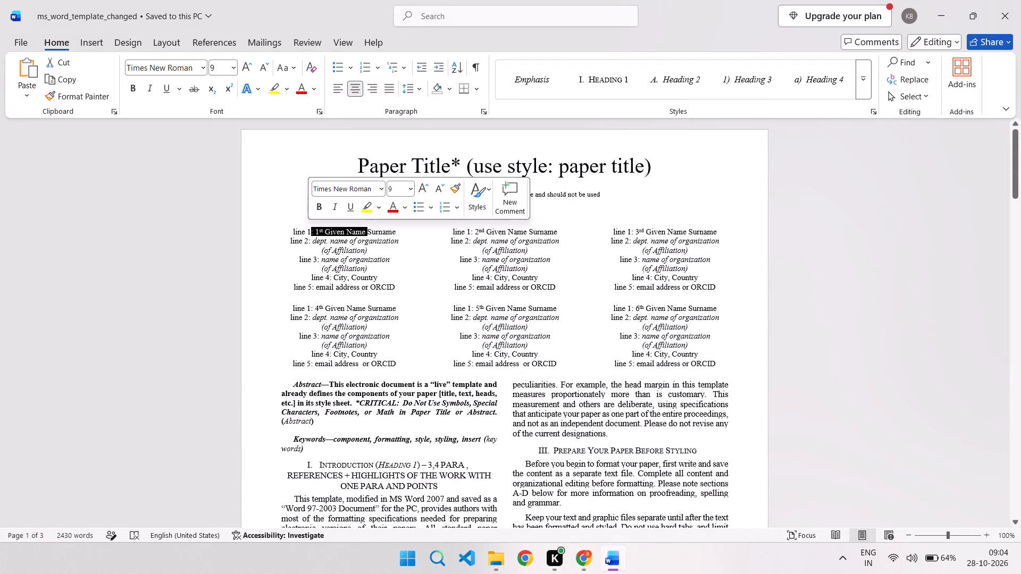
left_click_drag(316, 242, 364, 260)
left_click(364, 260)
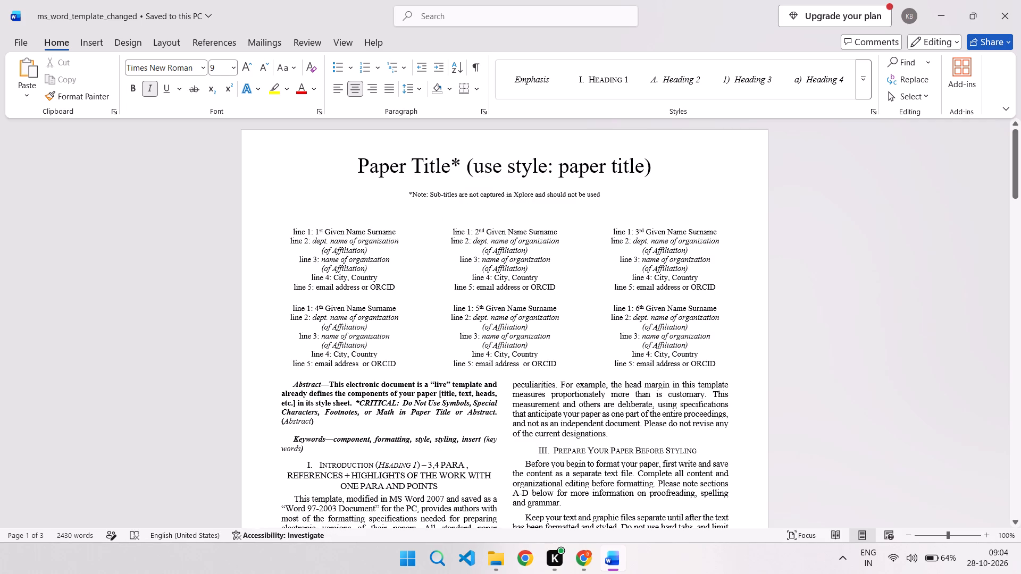
left_click_drag(381, 258, 315, 238)
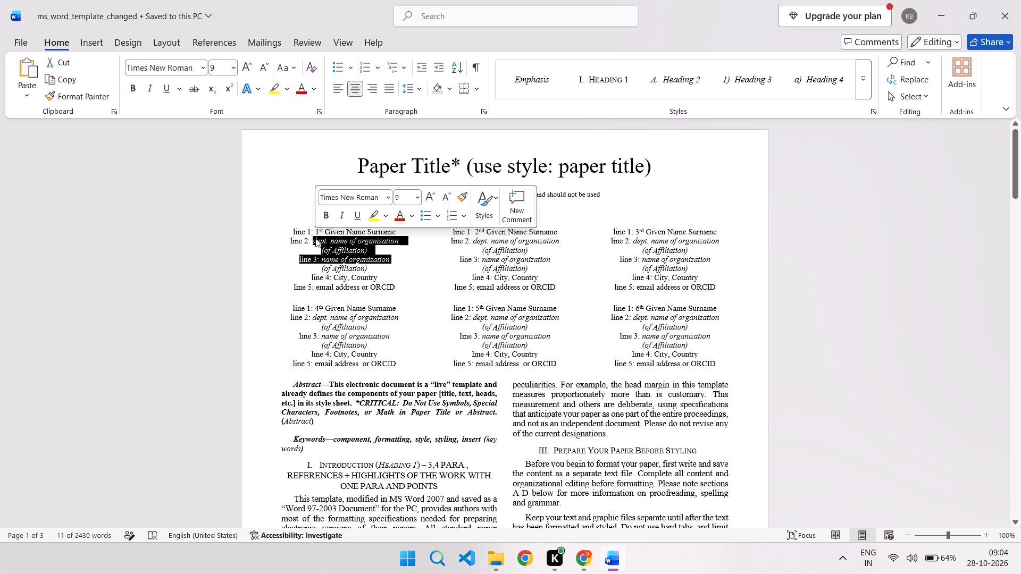
left_click(329, 252)
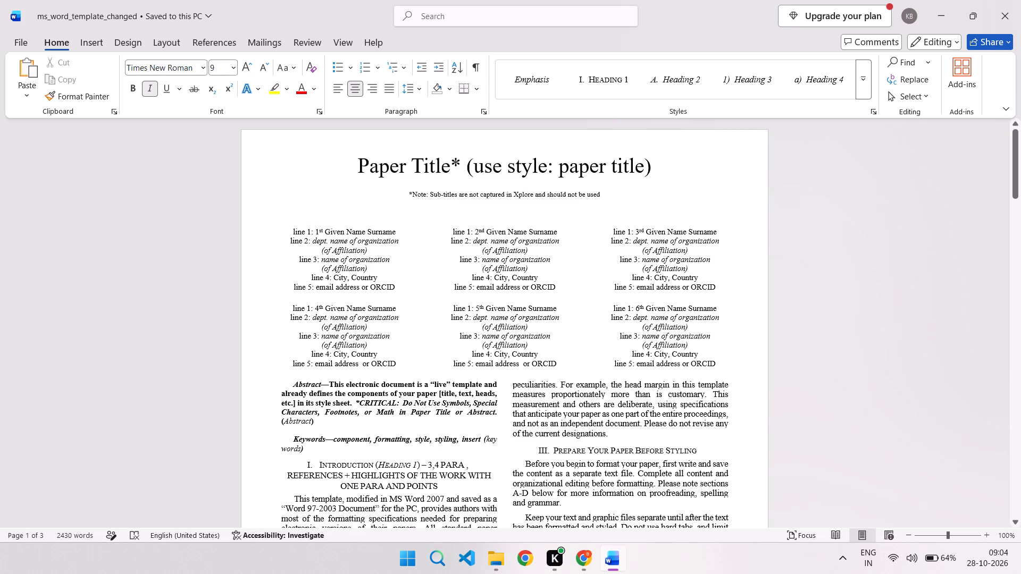
left_click_drag(332, 239, 358, 248)
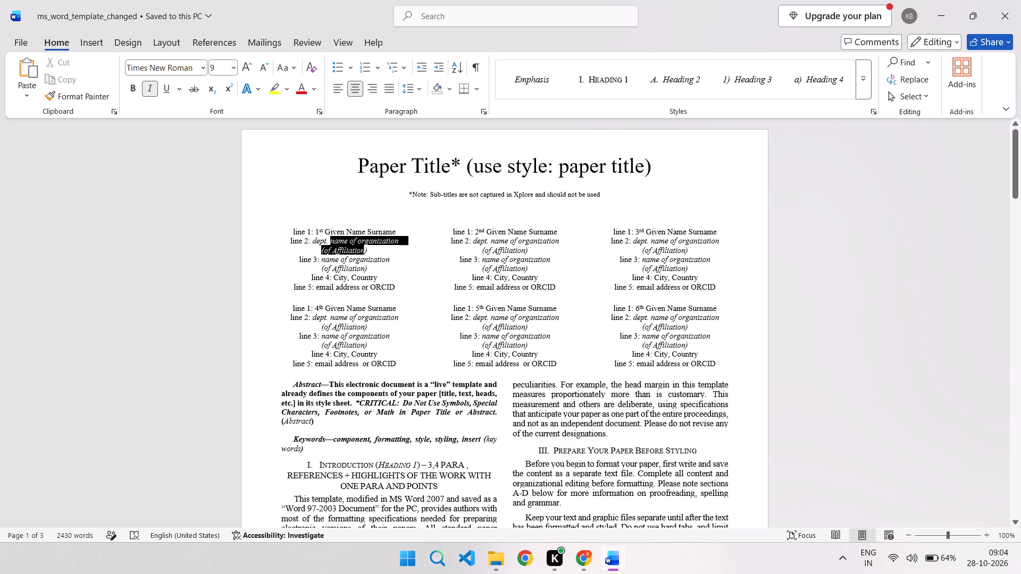
left_click_drag(358, 248, 362, 249)
left_click(362, 249)
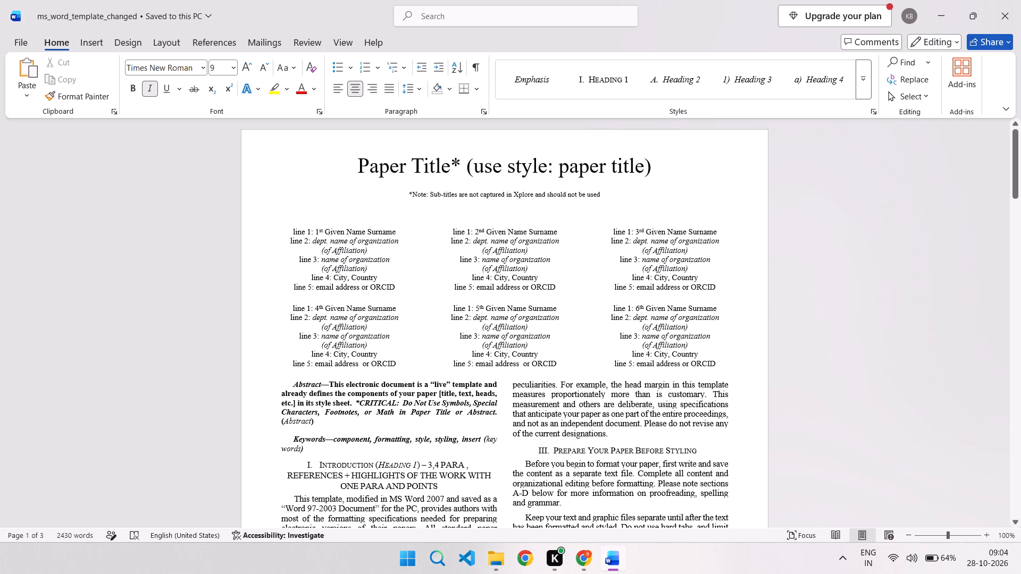
left_click(355, 260)
left_click(355, 260)
left_click(347, 280)
left_click(348, 290)
Check the text formatting of the name line in the first author block under the paper title.
left_click(347, 233)
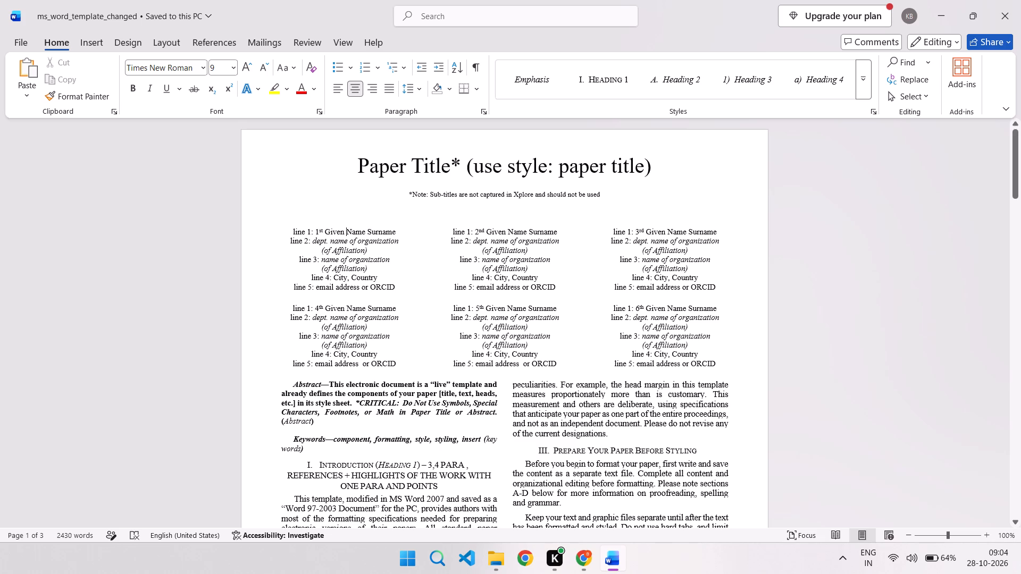
left_click(393, 232)
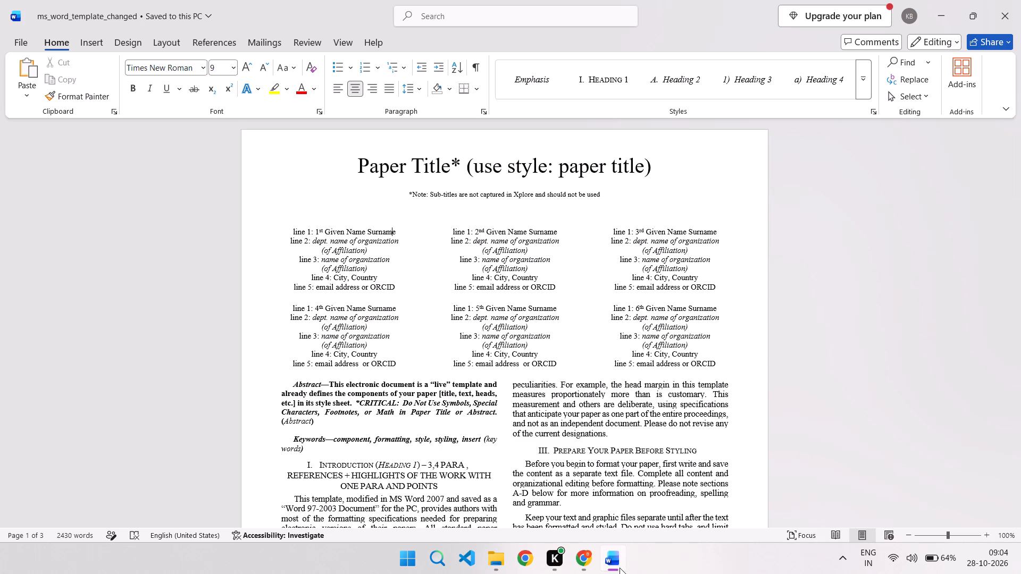
Create a new blank document.
left_click(20, 39)
left_click(53, 94)
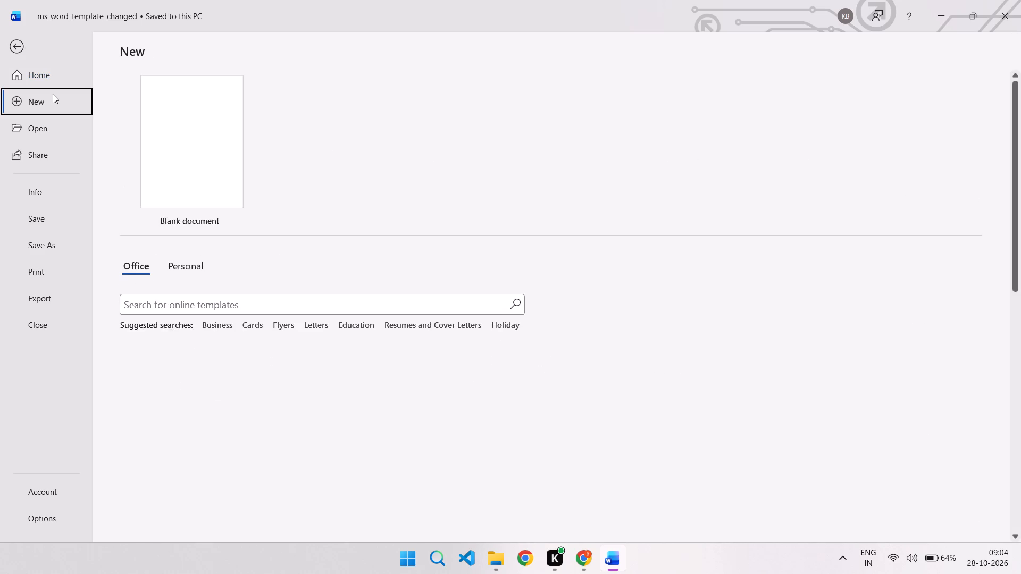
left_click(208, 169)
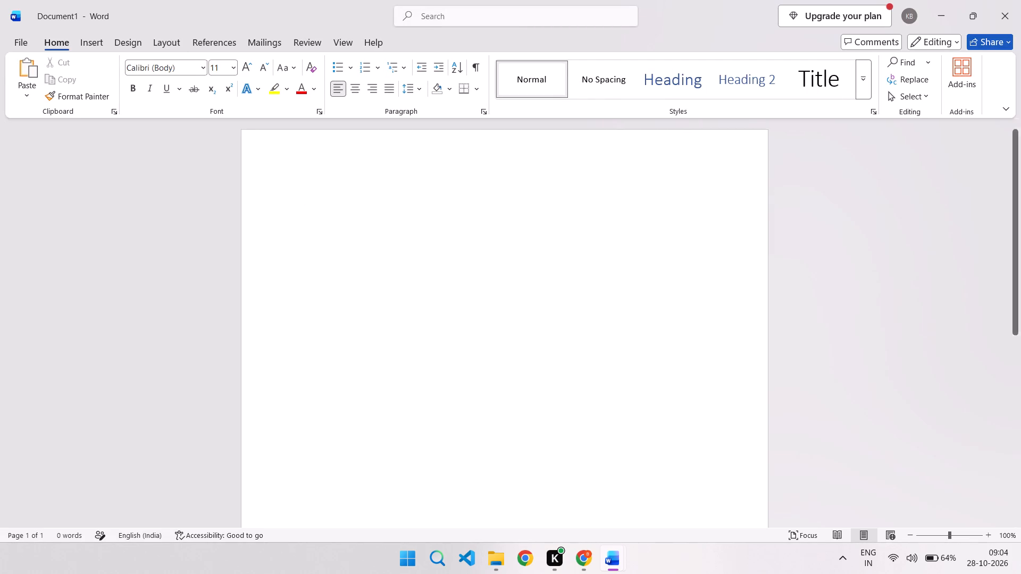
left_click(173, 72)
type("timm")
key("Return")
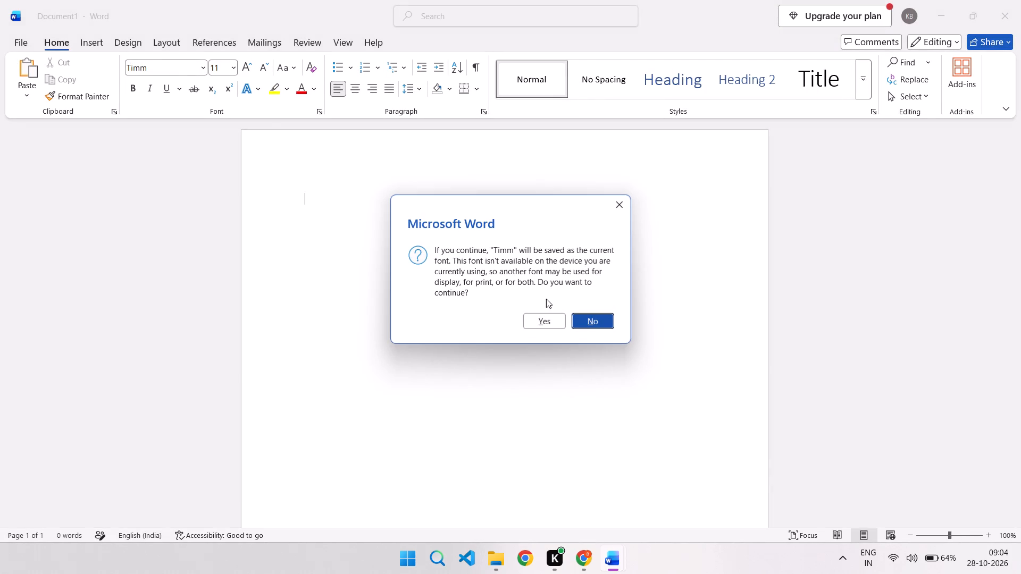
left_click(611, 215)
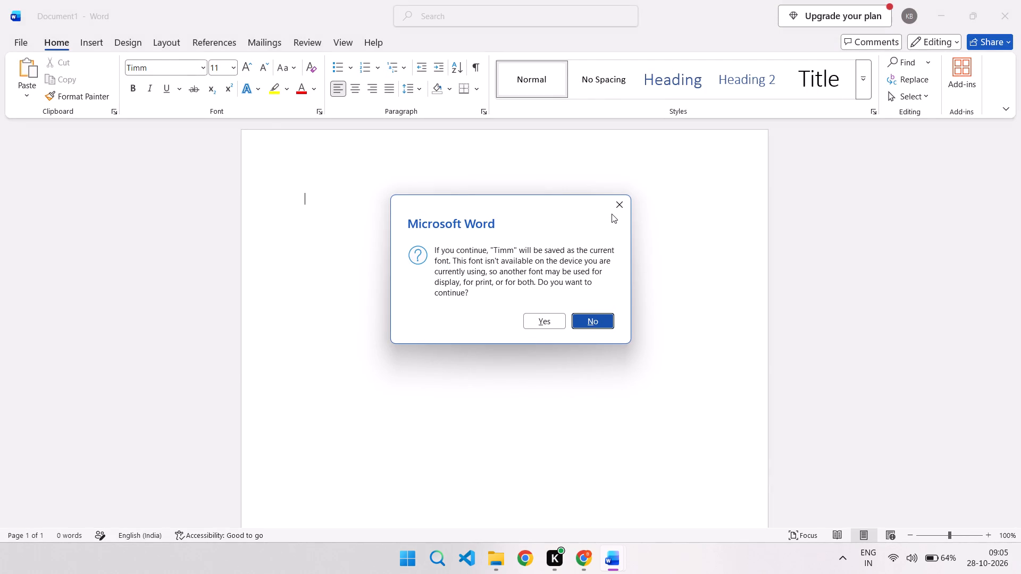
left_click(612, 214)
Set the blank document's font to Times New Roman and the font size to 10.
left_click(161, 70)
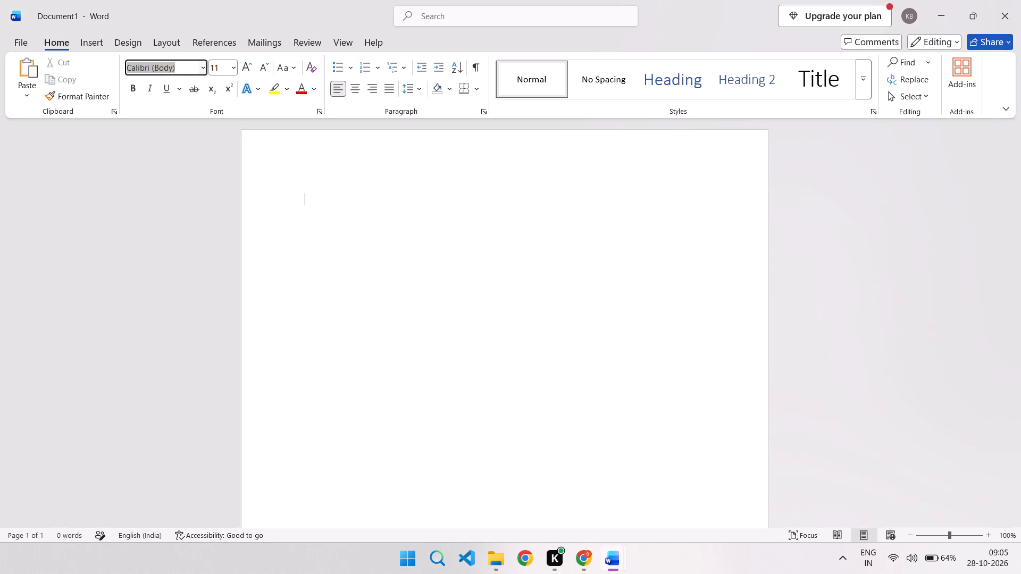
type("tim")
key("Return")
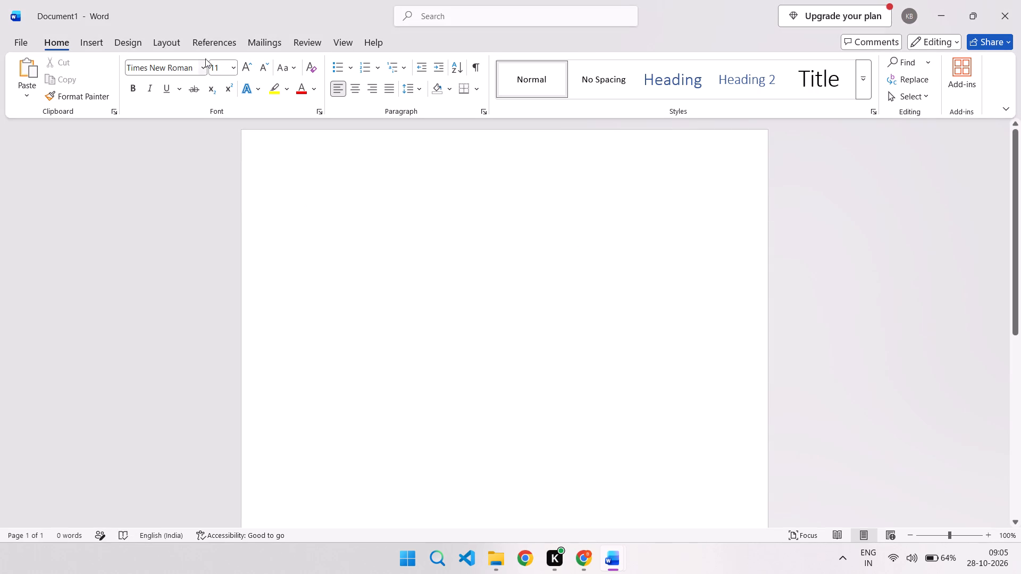
left_click(222, 71)
type("10")
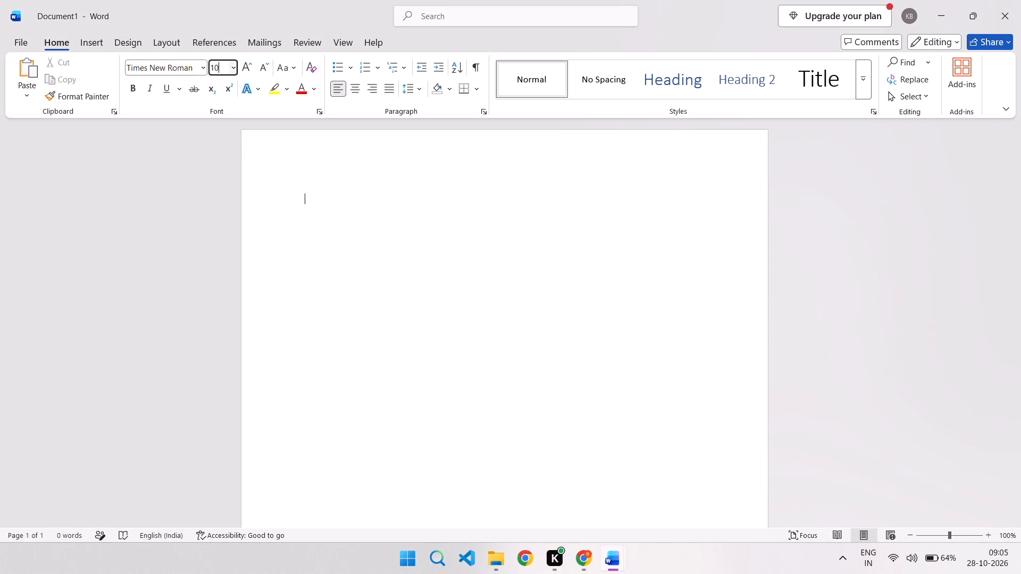
key("Return")
Return to the ms_word_template_changed document and examine the text formatting of its Introduction heading, keywords and body paragraphs on page 1.
left_click(541, 472)
left_click_drag(338, 256, 421, 403)
left_click(552, 348)
scroll(552, 348, "down", 1)
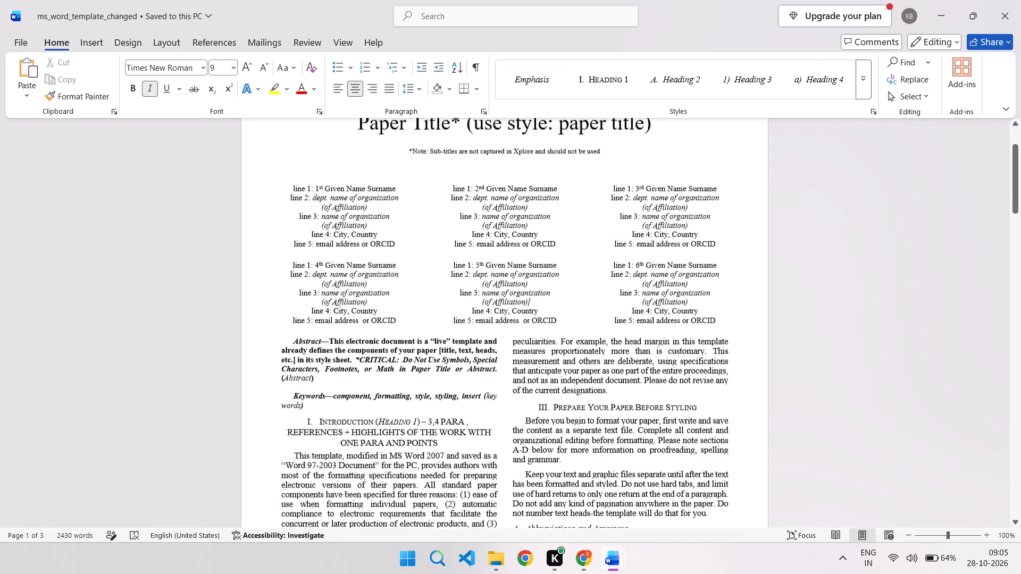
scroll(552, 348, "down", 1)
left_click_drag(522, 302, 627, 434)
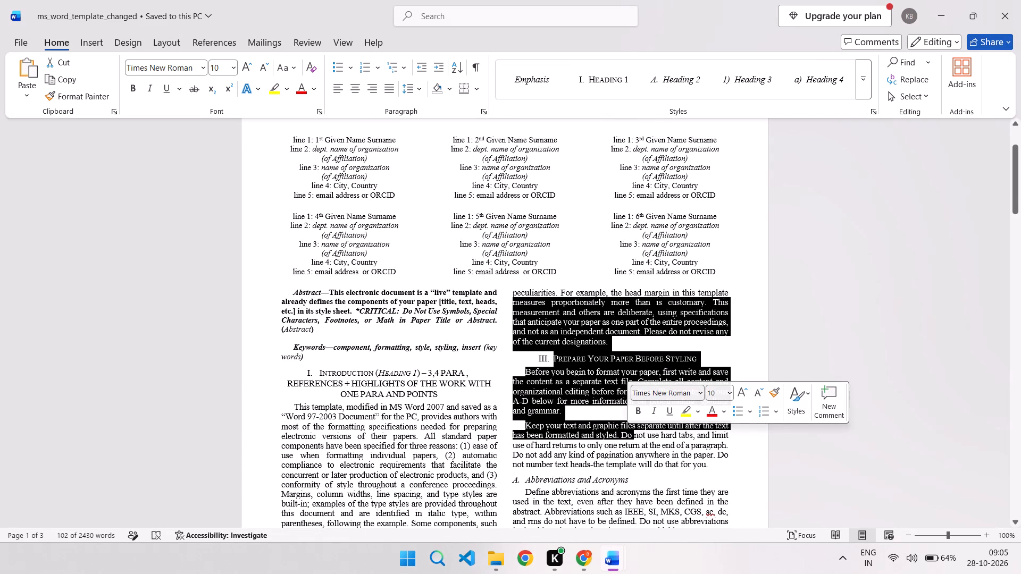
triple_click(377, 378)
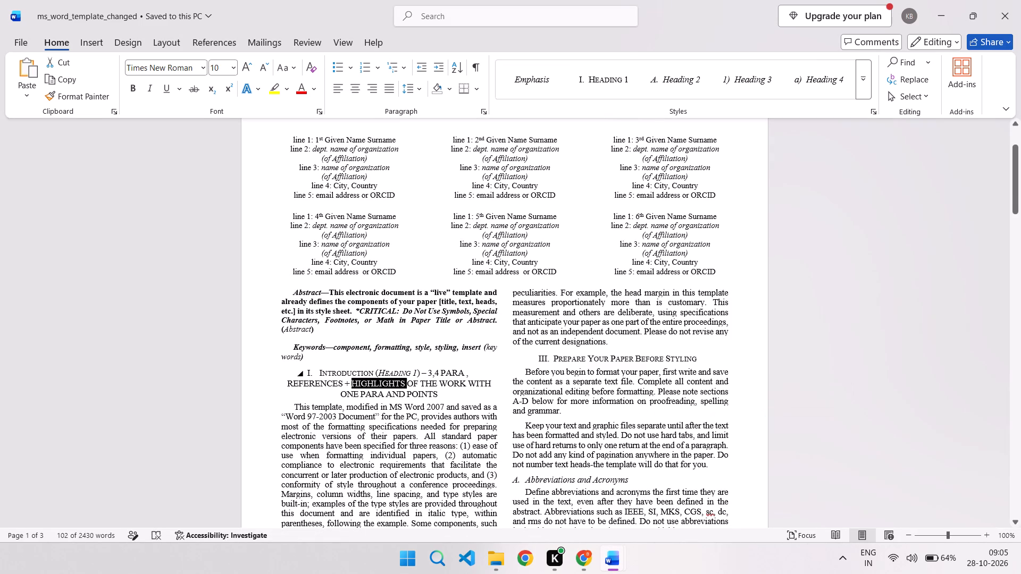
left_click(377, 378)
double_click(372, 366)
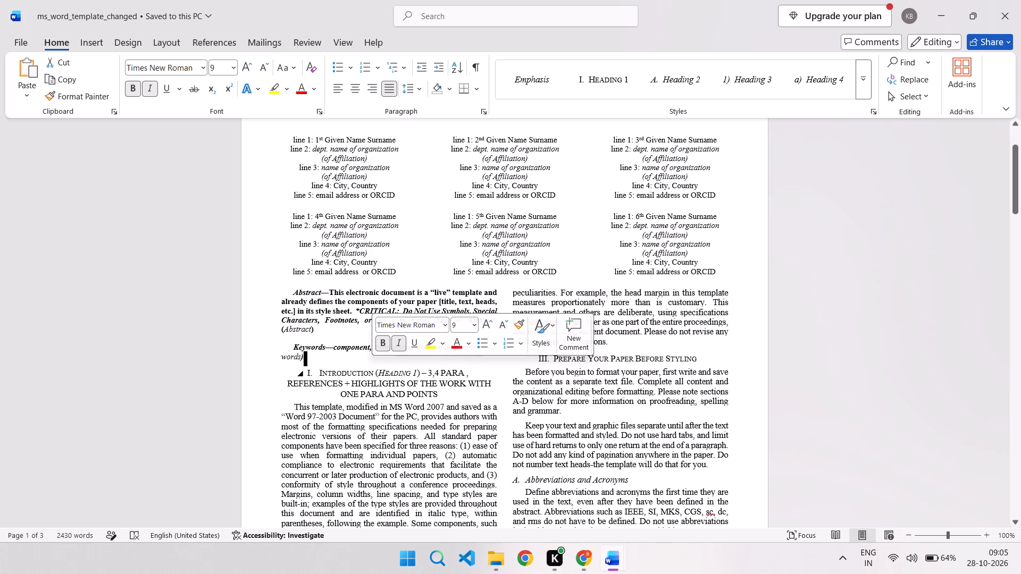
double_click(363, 369)
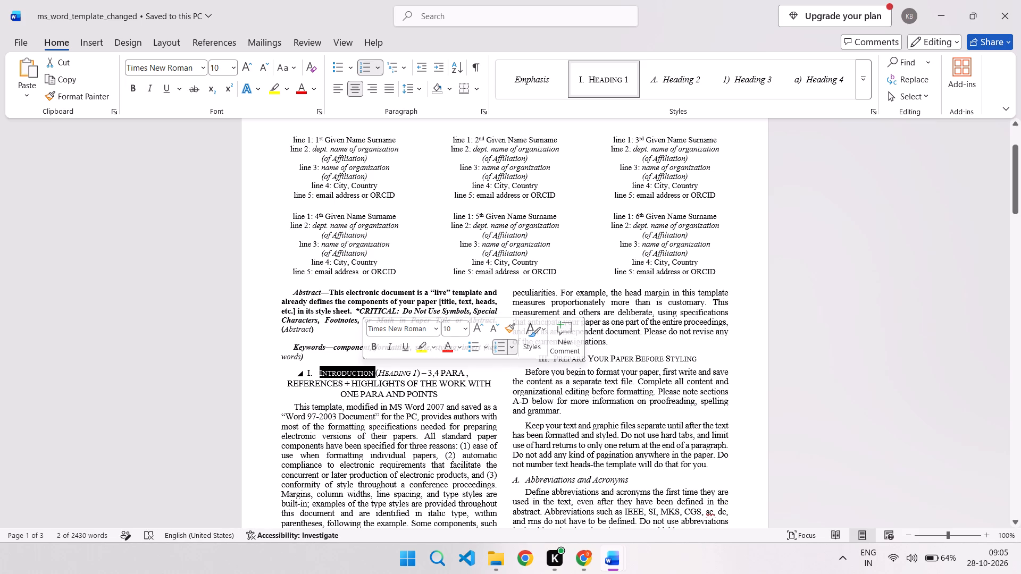
double_click(445, 373)
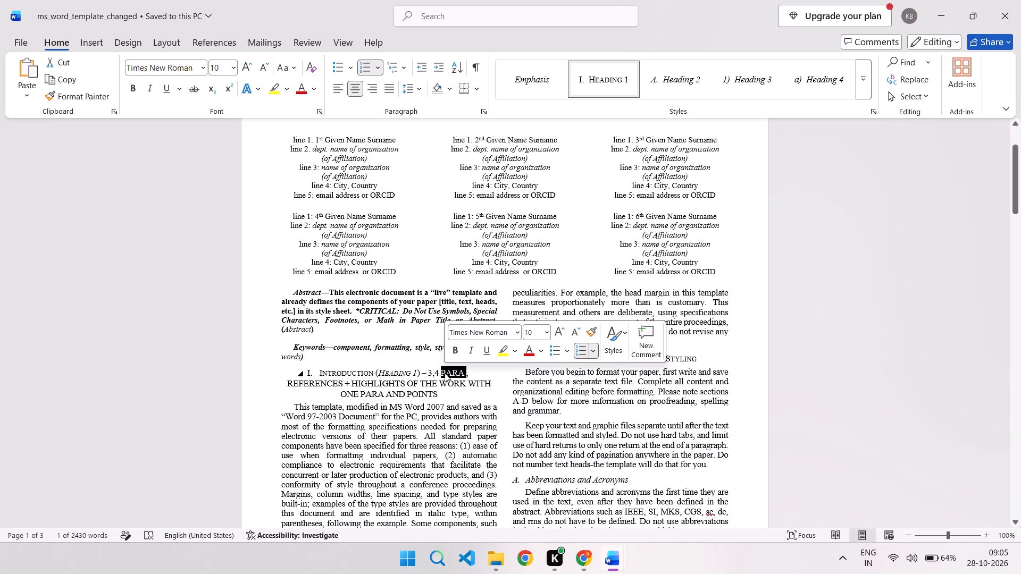
triple_click(390, 387)
left_click(390, 387)
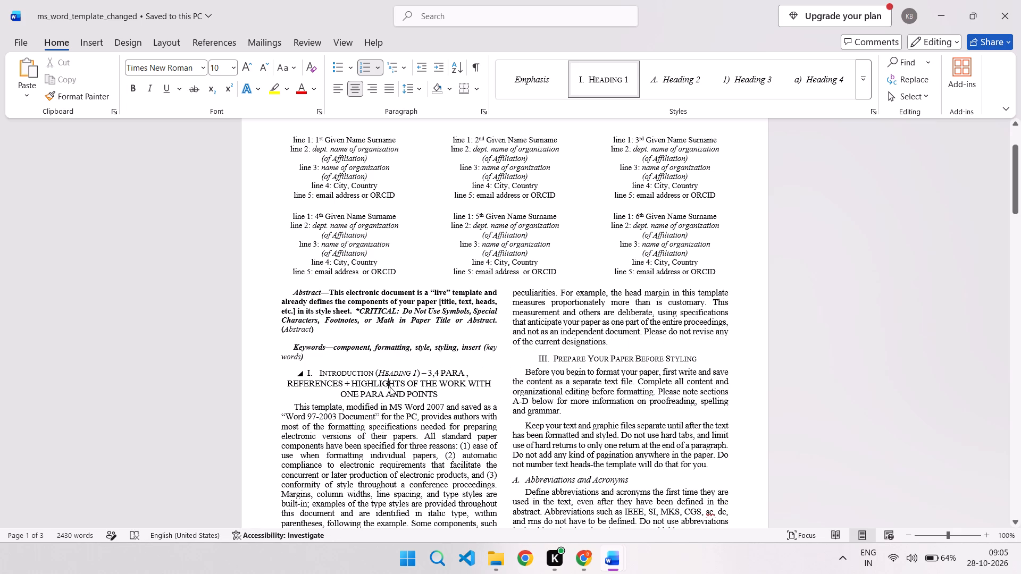
left_click_drag(441, 396, 313, 383)
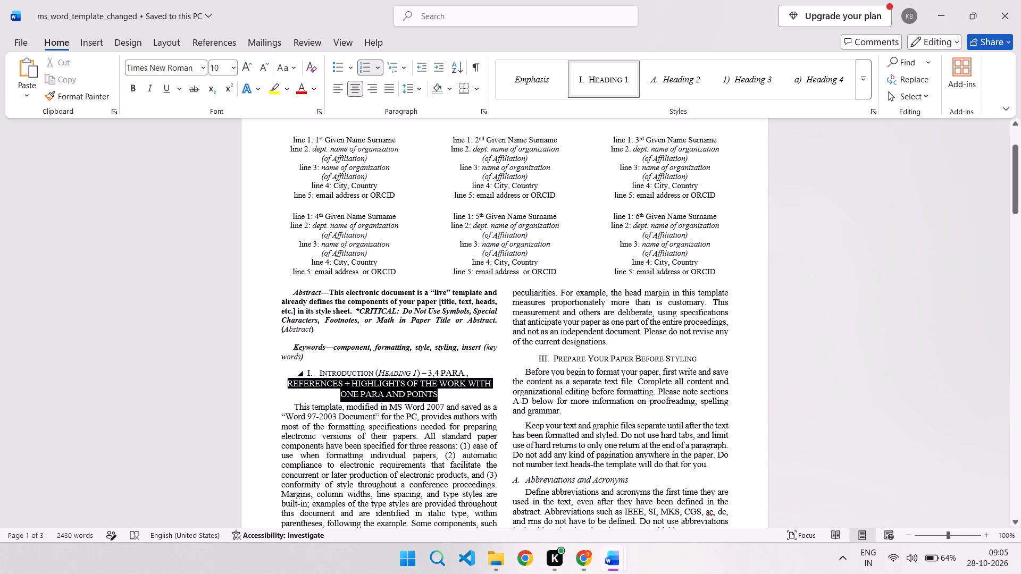
left_click_drag(313, 383, 309, 383)
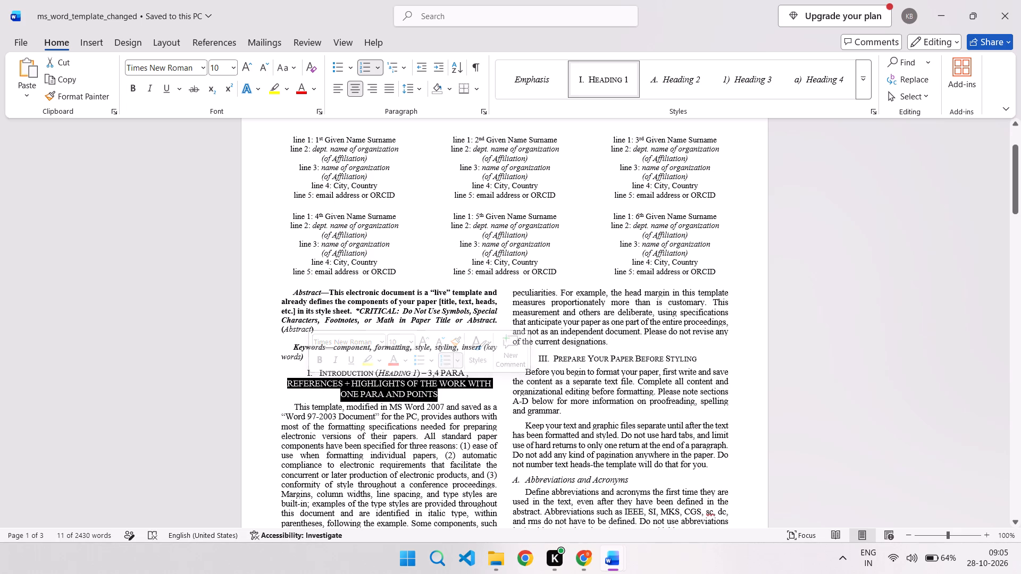
double_click(352, 421)
left_click(352, 421)
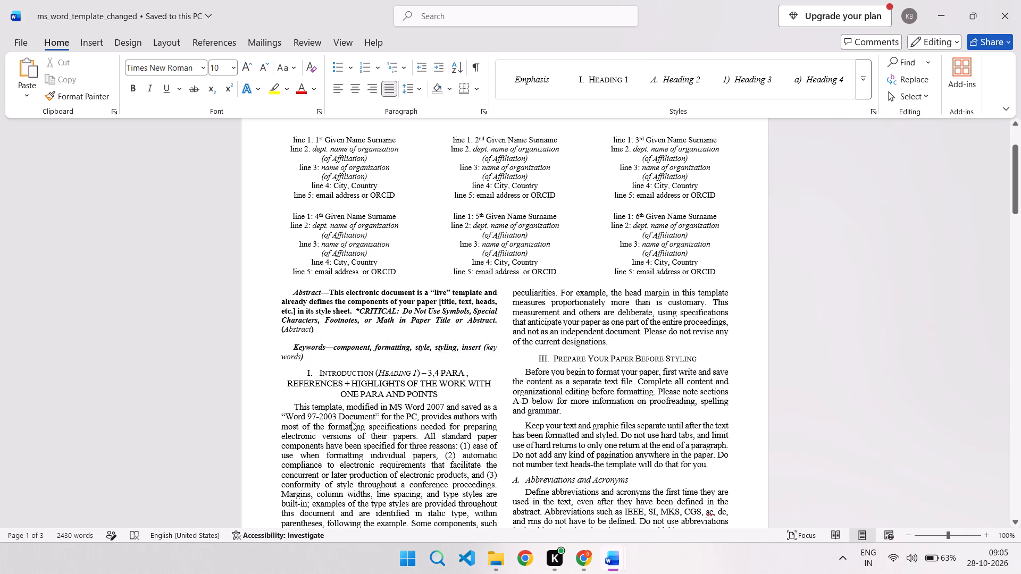
double_click(371, 395)
left_click(383, 438)
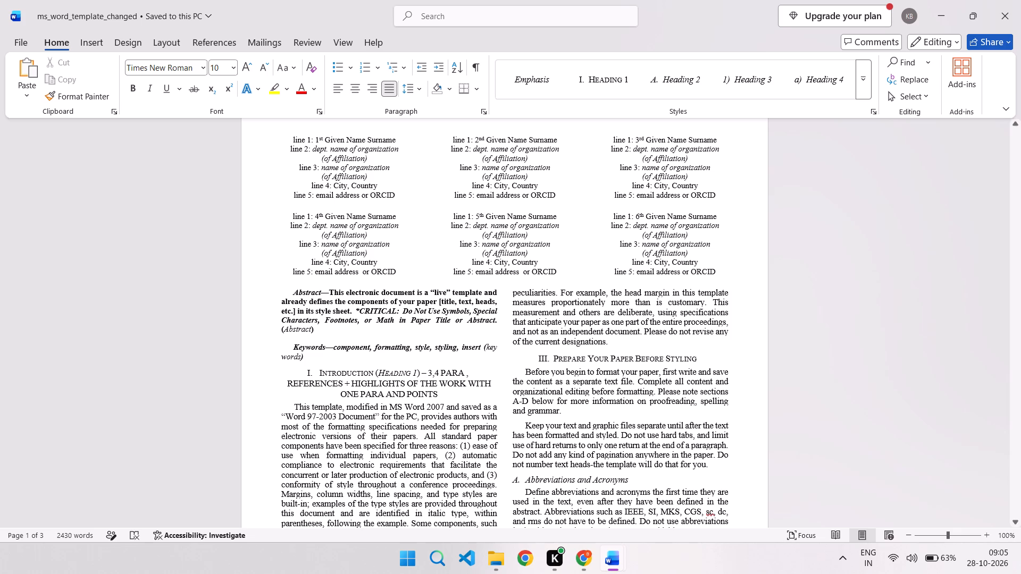
Read through the template from the Introduction and Ease of Use sections to Some Common Mistakes and Authors and Affiliations on page 2.
scroll(432, 411, "down", 1)
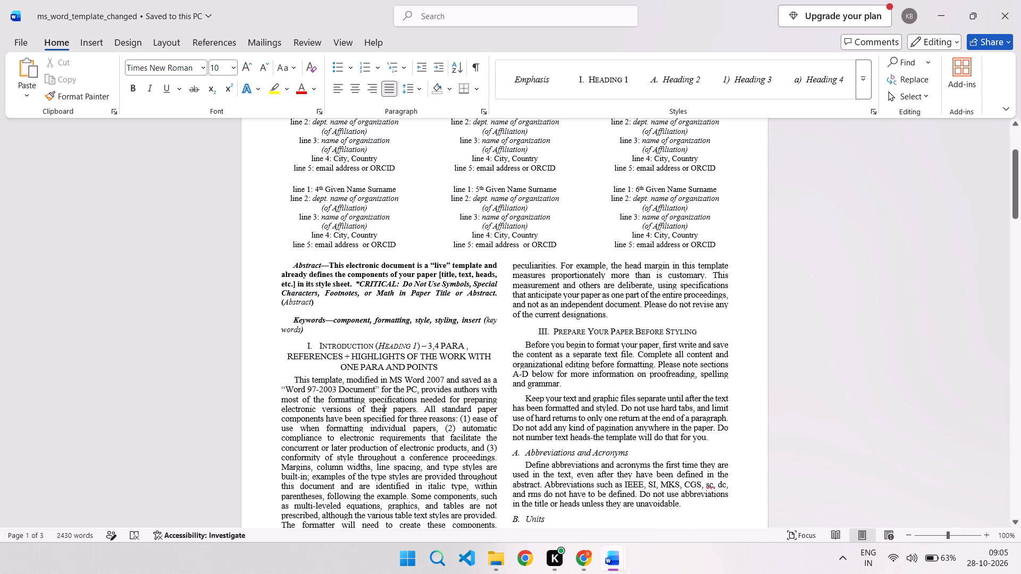
scroll(432, 411, "down", 1)
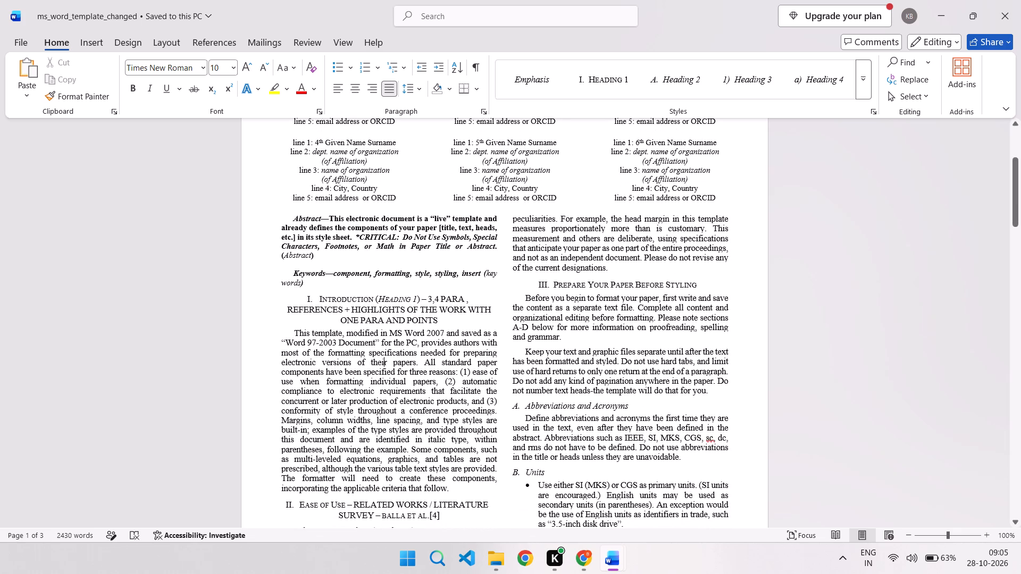
scroll(434, 360, "down", 1)
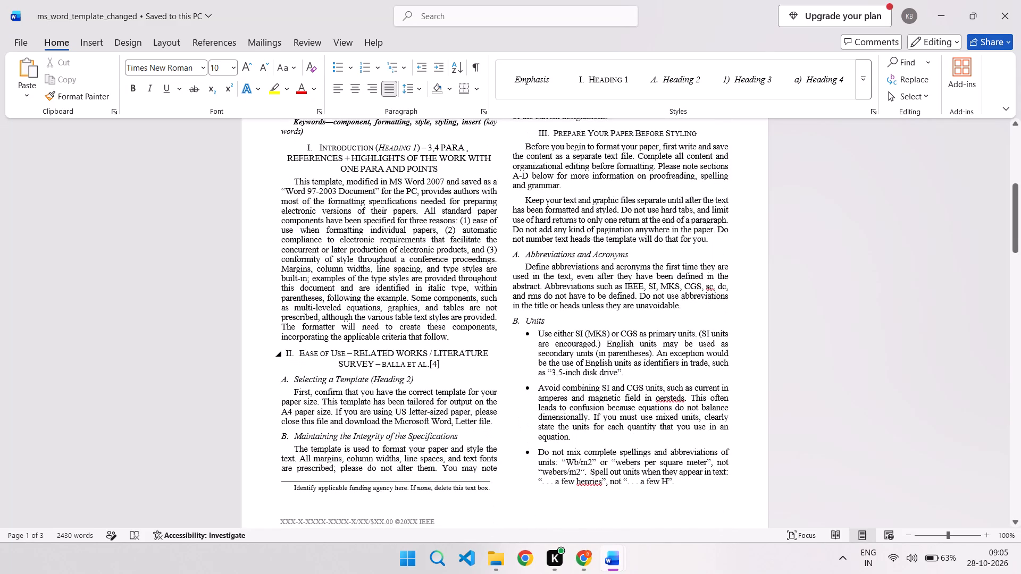
scroll(434, 360, "up", 1)
left_click_drag(433, 369, 414, 410)
left_click(414, 410)
left_click_drag(442, 440, 316, 342)
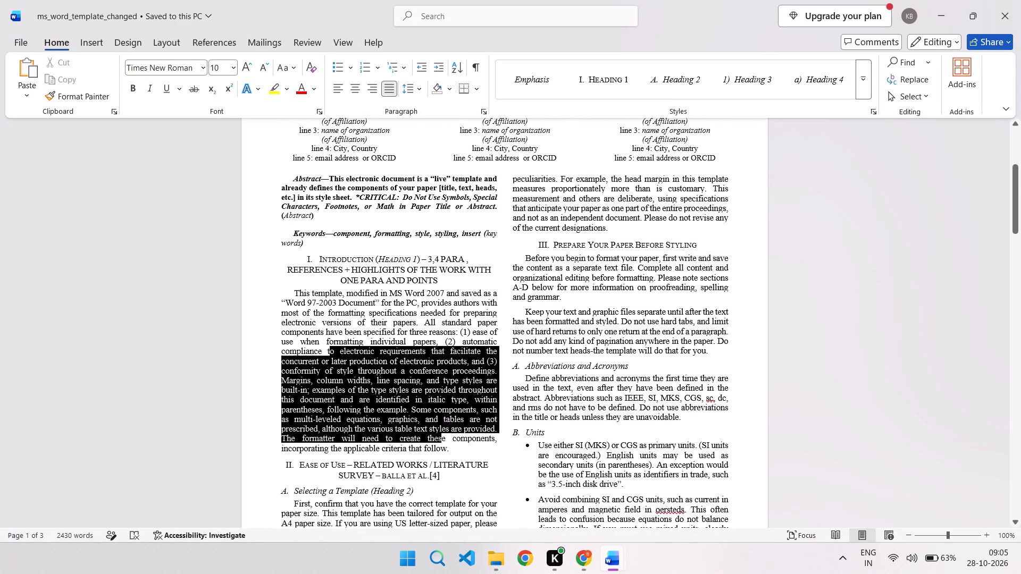
left_click_drag(316, 342, 306, 330)
left_click(306, 330)
scroll(306, 330, "up", 1)
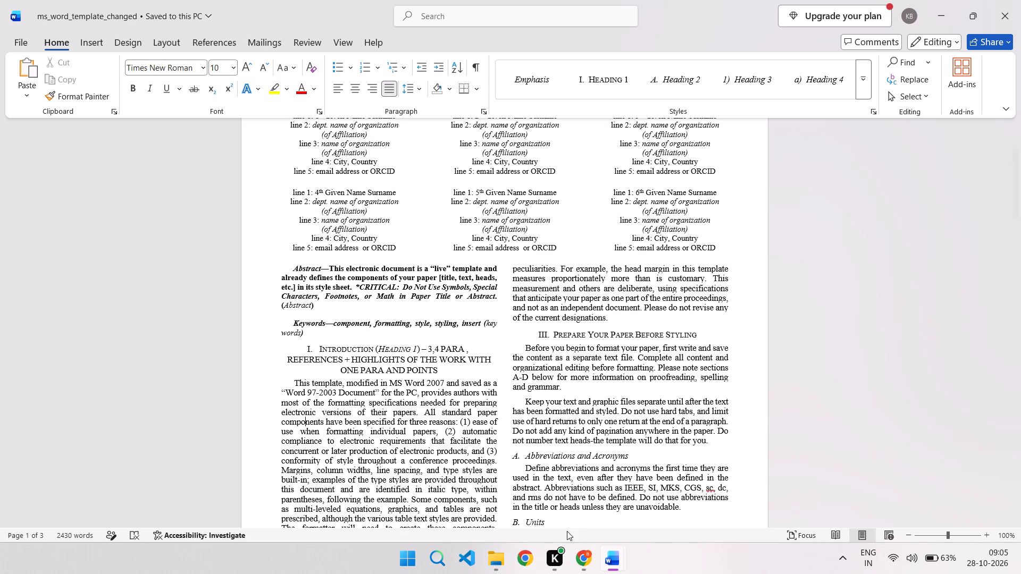
scroll(419, 313, "down", 5)
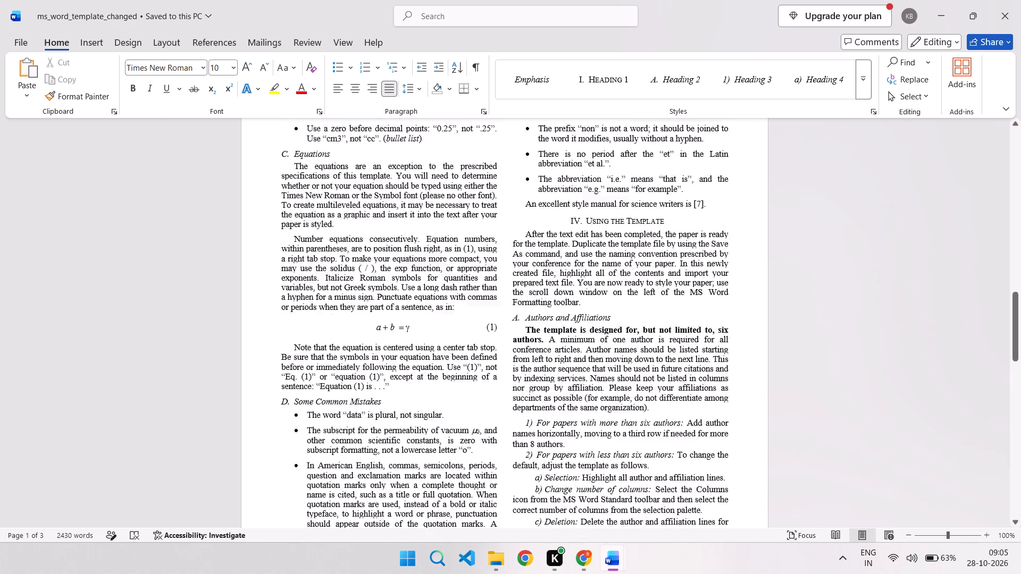
left_click_drag(364, 293, 423, 373)
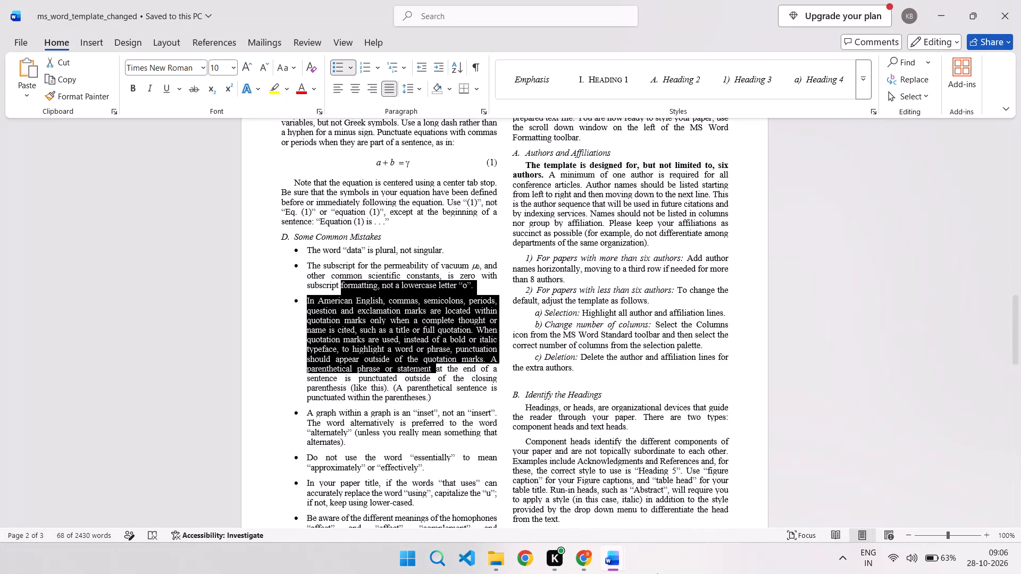
scroll(596, 440, "up", 16)
scroll(596, 440, "up", 14)
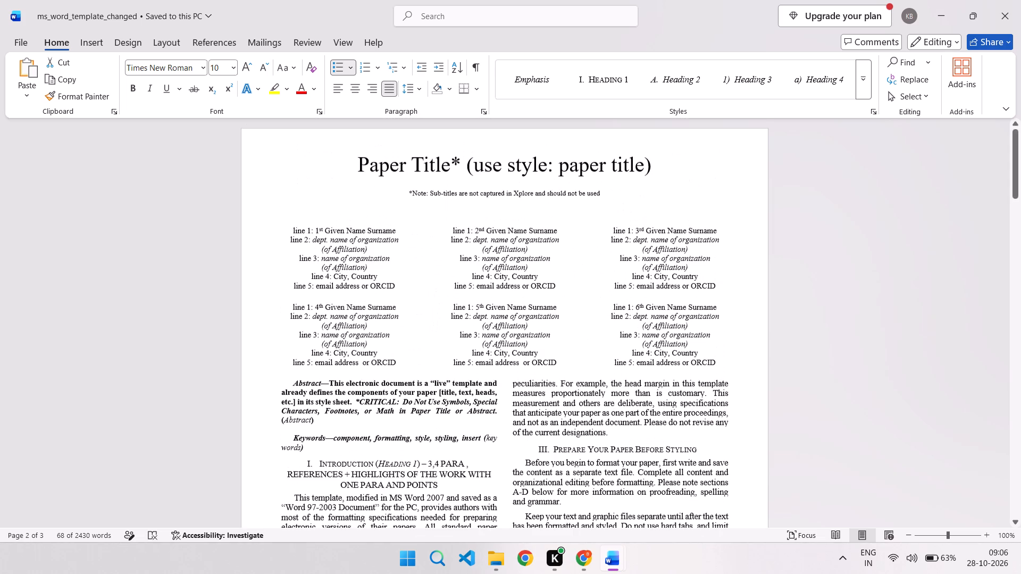
Copy the whole paper title line at the top of the template.
left_click(682, 500)
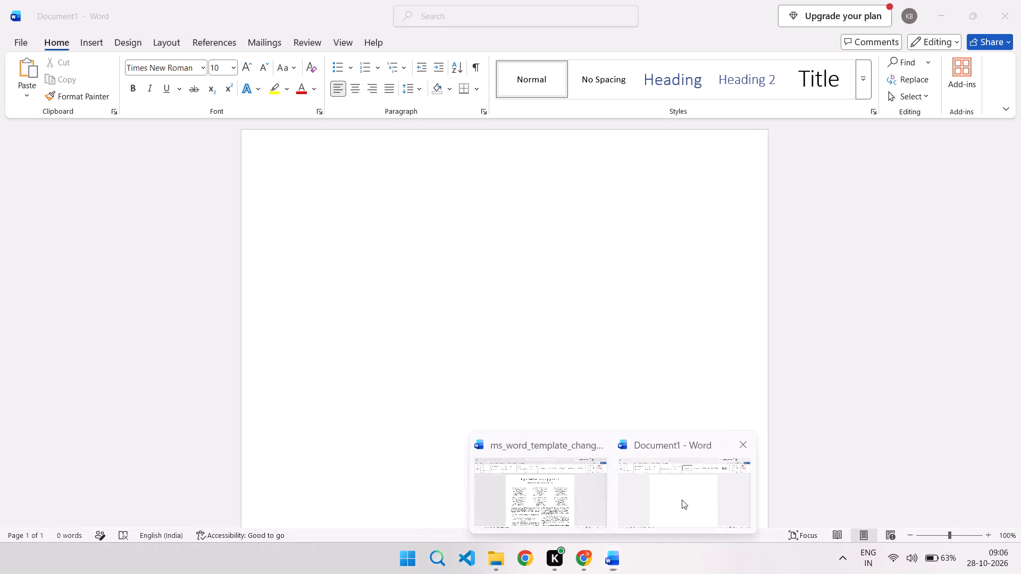
left_click(541, 502)
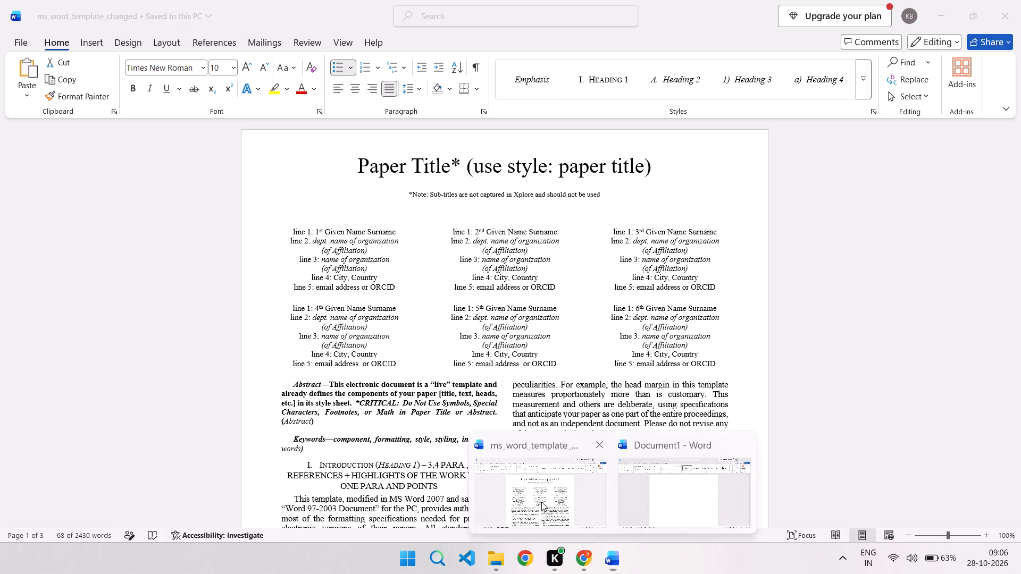
triple_click(445, 160)
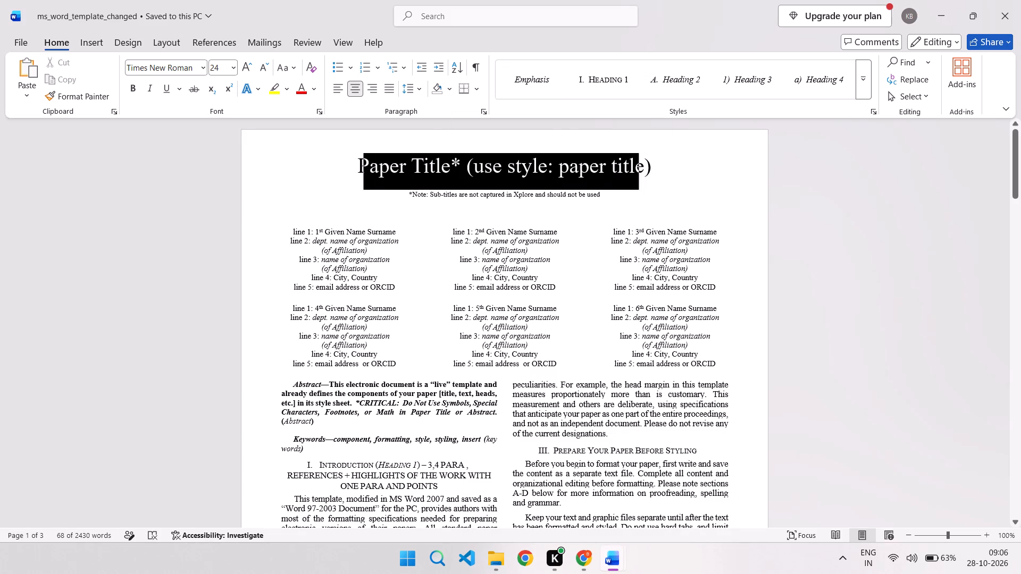
key("ctrl+c")
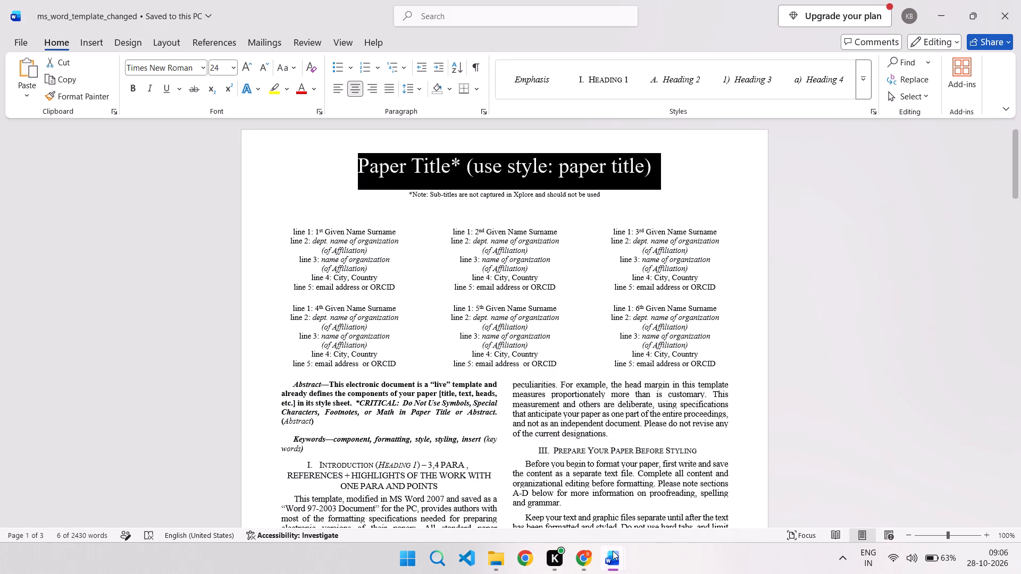
Switch to the blank Document1 and set custom page margins of 0.95 cm top, 1.57 cm left and 1.57 cm right.
left_click(666, 483)
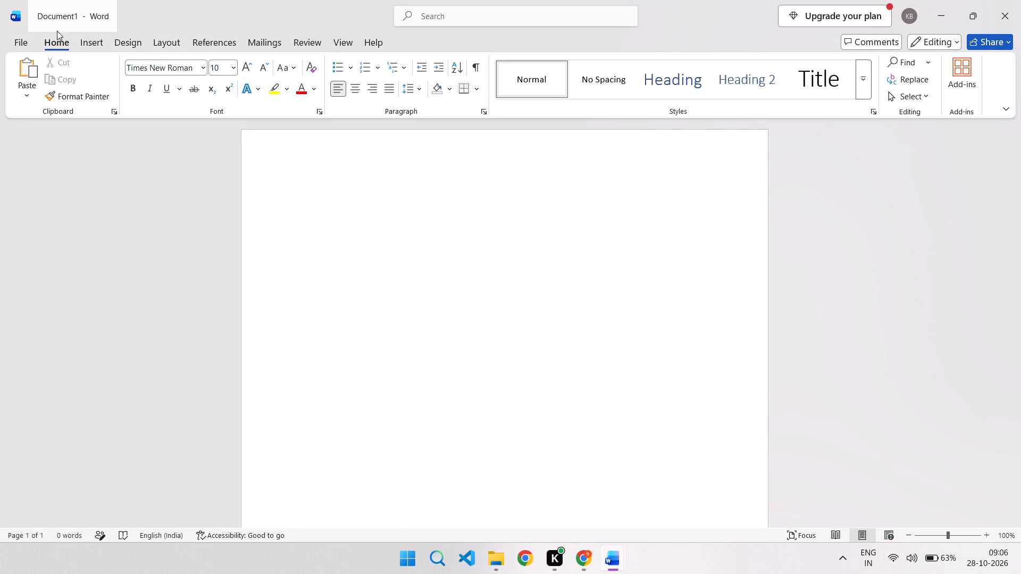
left_click(159, 46)
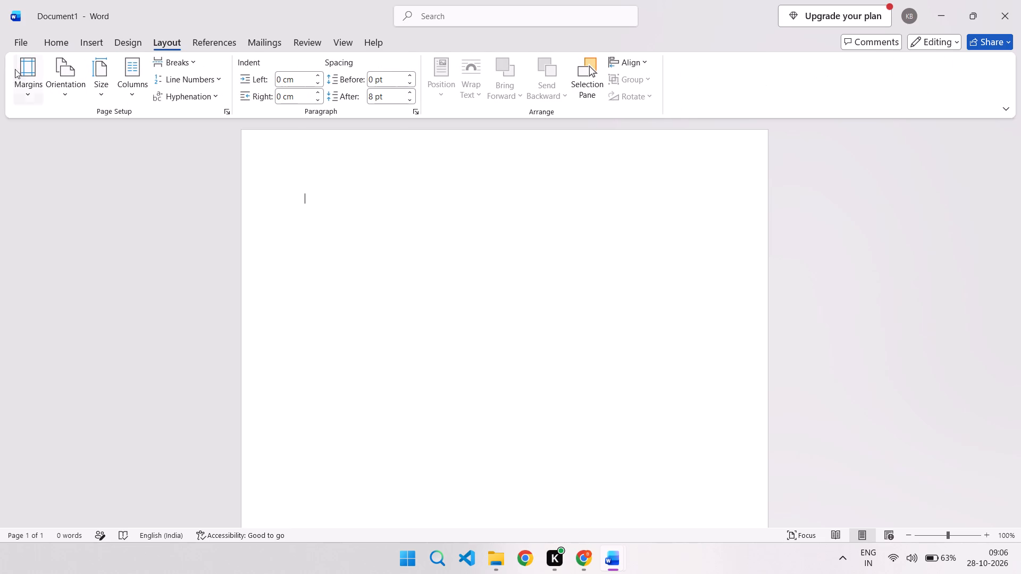
left_click(19, 74)
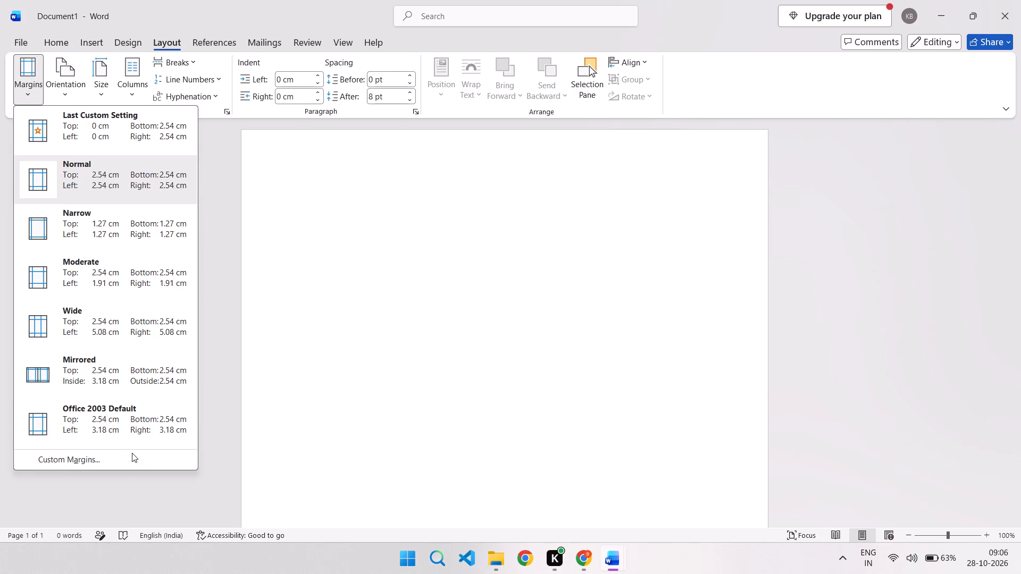
left_click(129, 454)
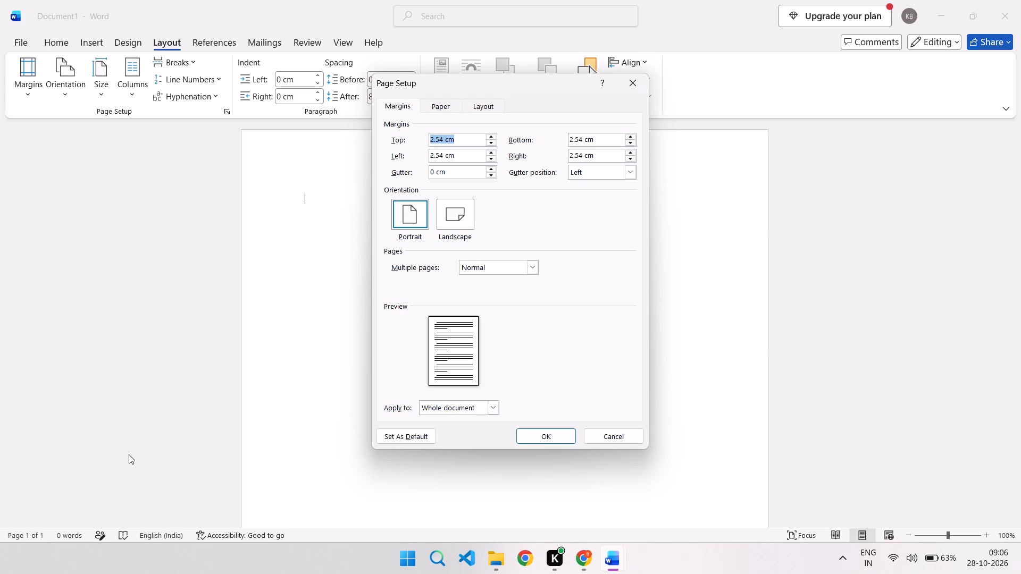
left_click(442, 140)
key("BackSpace")
key("BackSpace")
key("BackSpace")
key("BackSpace")
type("0.96")
key("BackSpace")
key("5")
left_click_drag(442, 157, 413, 151)
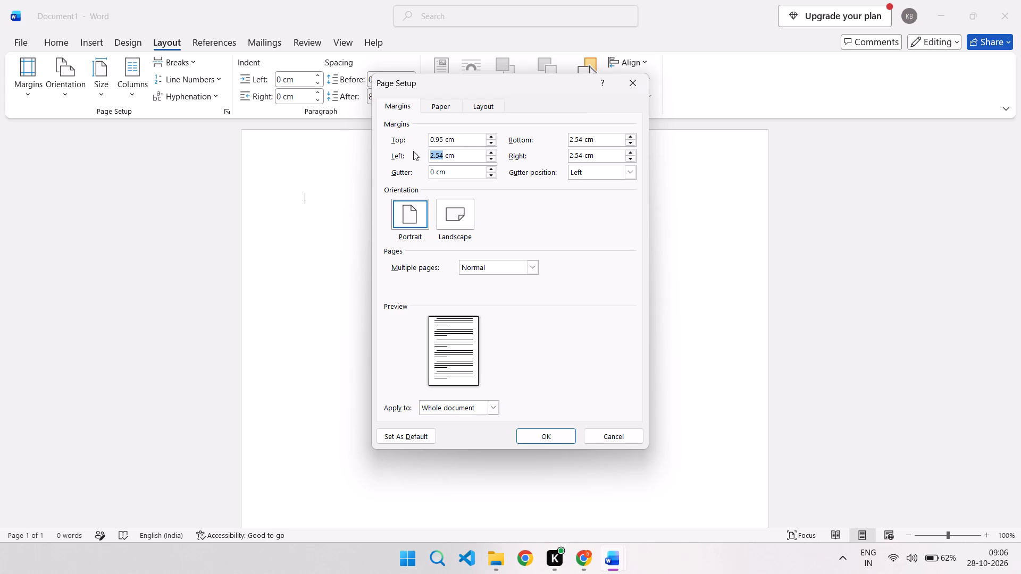
type("1.57")
left_click_drag(581, 158, 567, 156)
type("1.57")
Set the page setup to apply from this point forward.
left_click(490, 408)
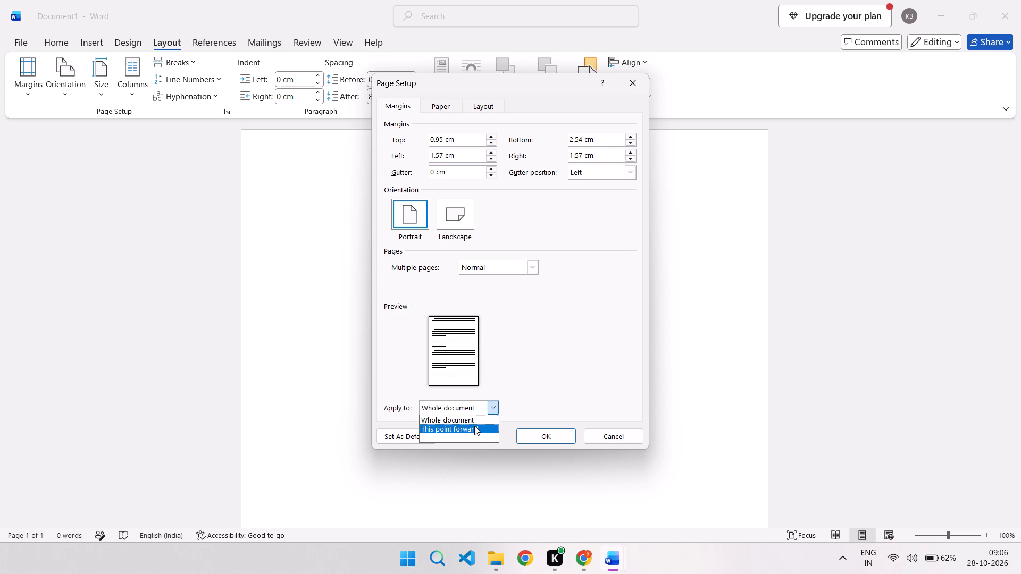
left_click(531, 395)
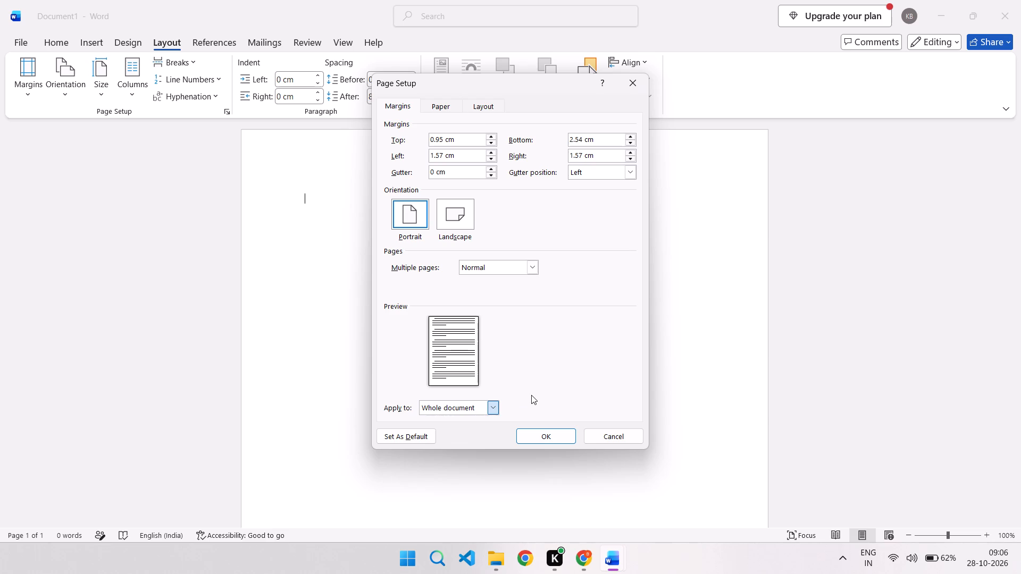
left_click(495, 402)
left_click(481, 434)
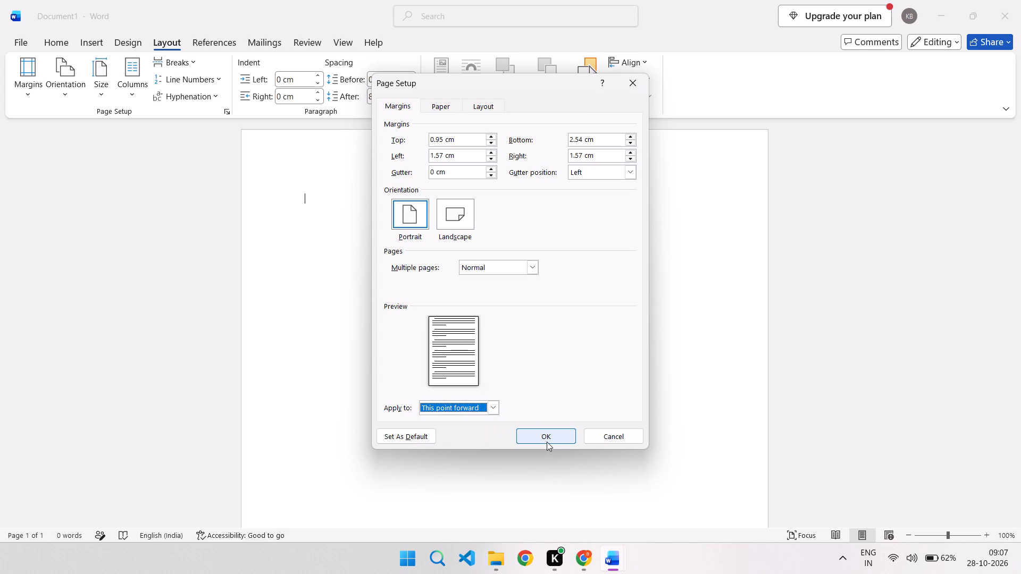
Set the header and footer distances from the edge to 1.27 cm each and apply the page setup.
left_click(445, 105)
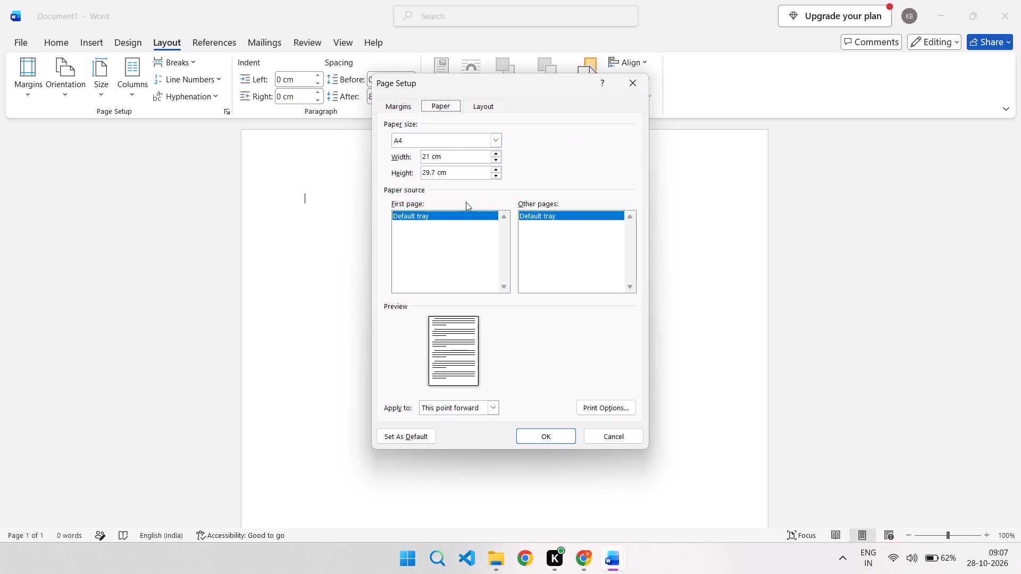
left_click(479, 105)
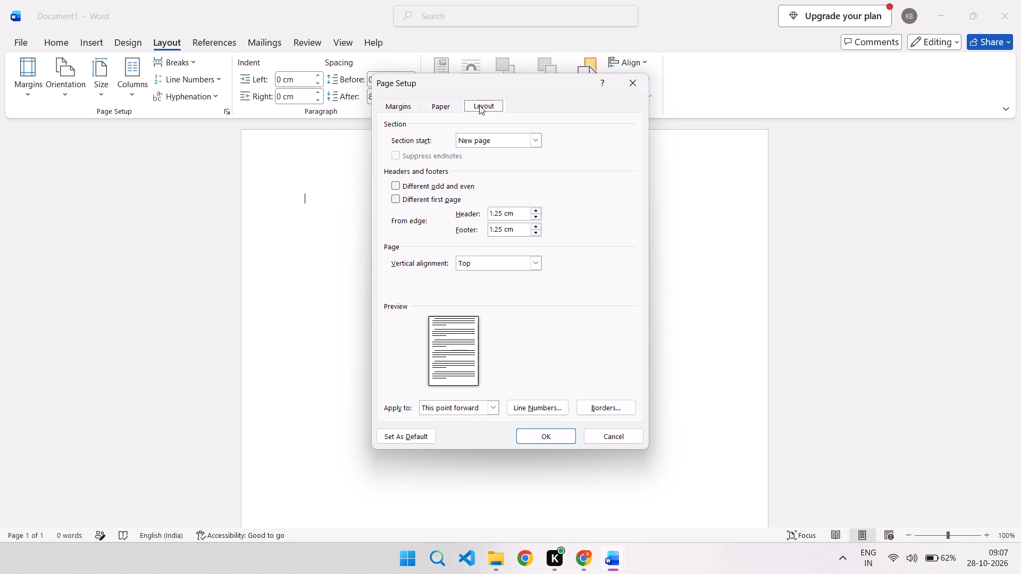
left_click(501, 213)
key("BackSpace")
key("7")
key("Down")
key("Up")
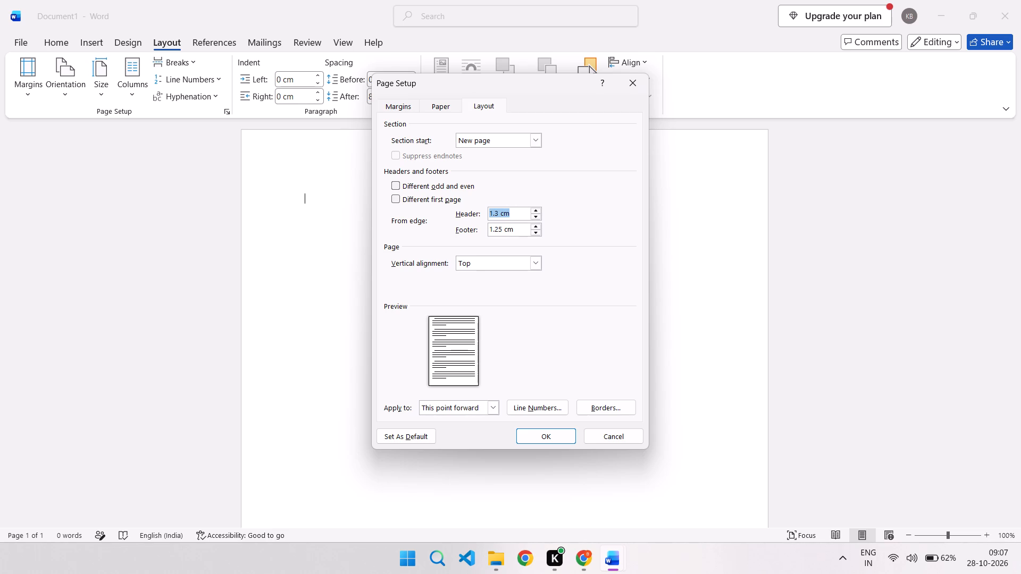
left_click(498, 215)
key("BackSpace")
type("27")
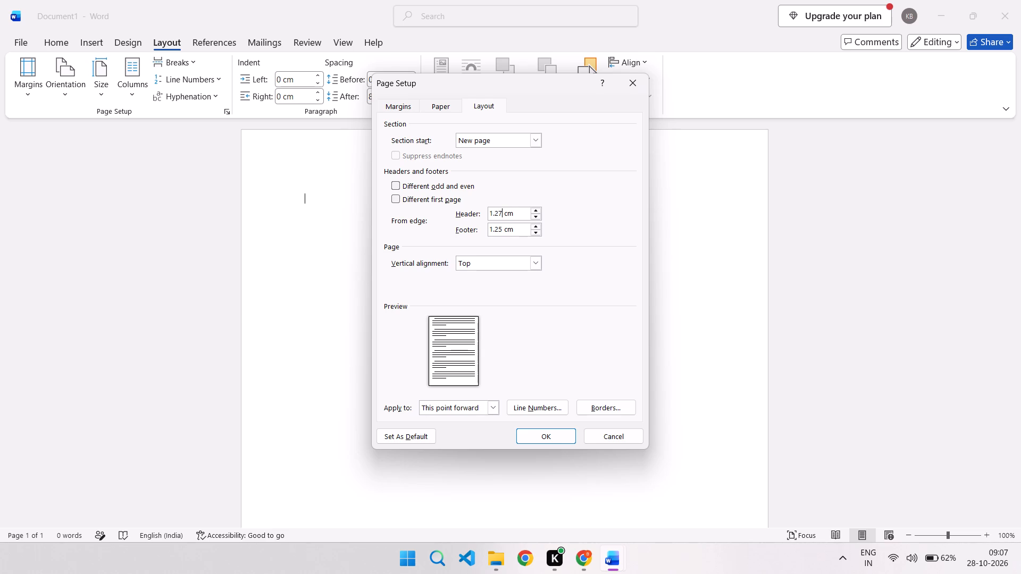
left_click(501, 227)
key("BackSpace")
key("7")
left_click_drag(554, 340, 595, 322)
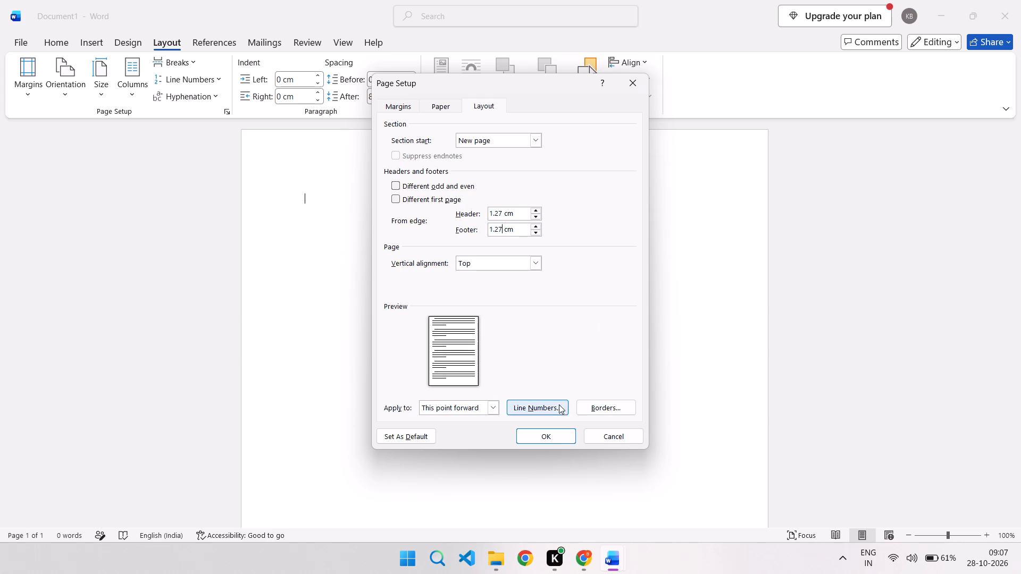
left_click(557, 441)
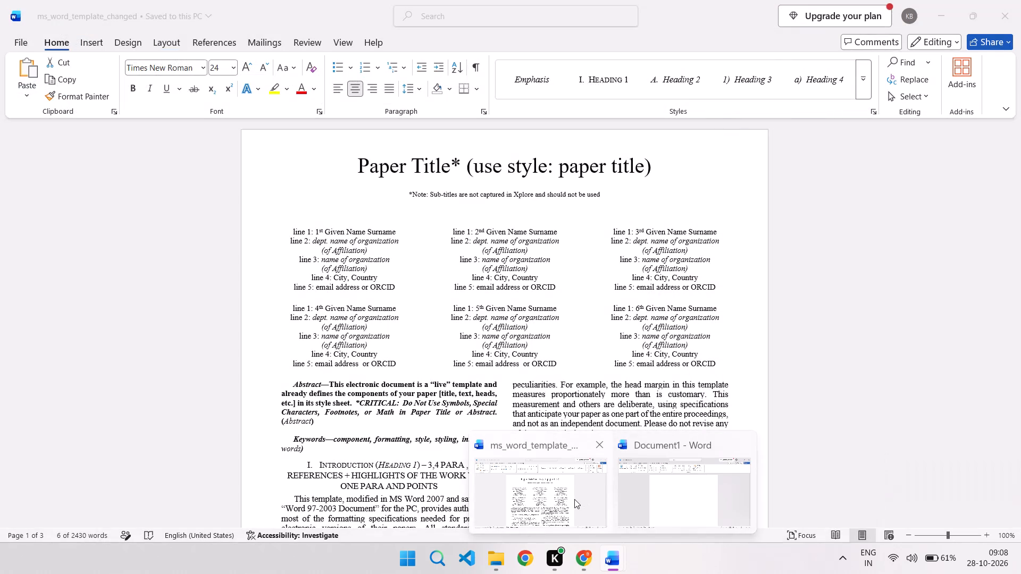
Return to ms_word_template_changed and check the title section's page setup: margins, paper size, and header and footer layout.
left_click(582, 507)
left_click(391, 202)
left_click(376, 174)
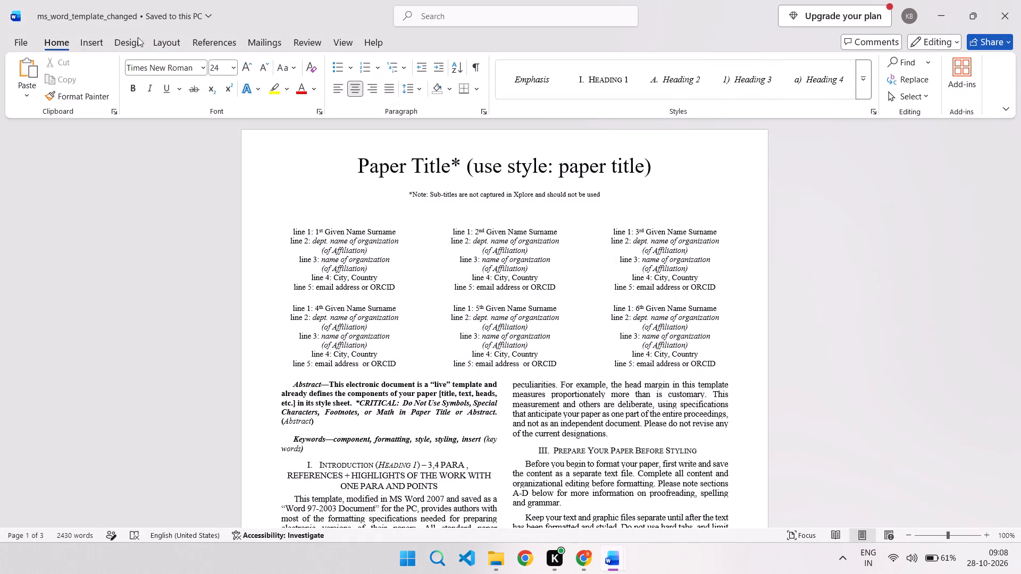
left_click(160, 38)
left_click(38, 77)
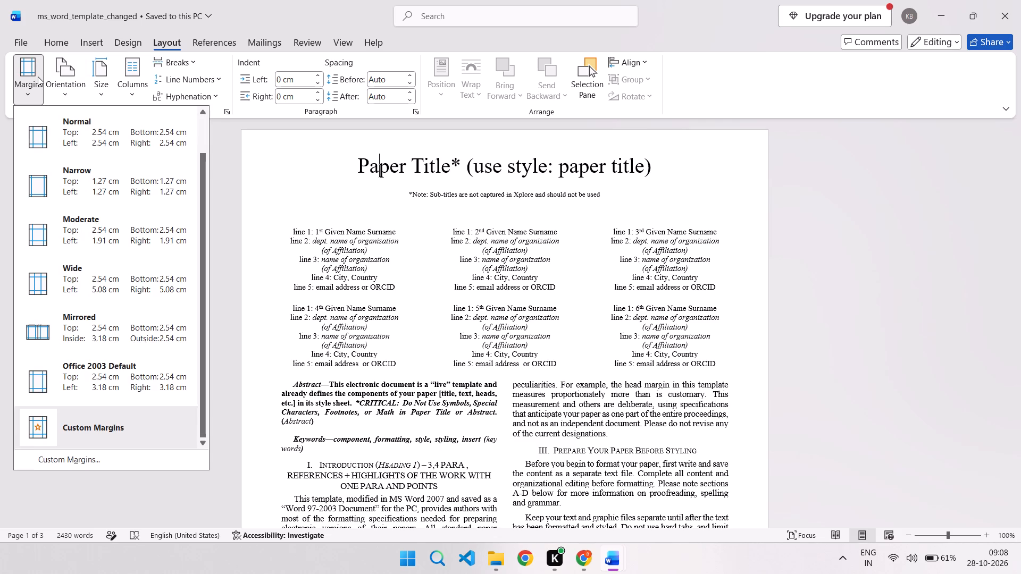
left_click(109, 459)
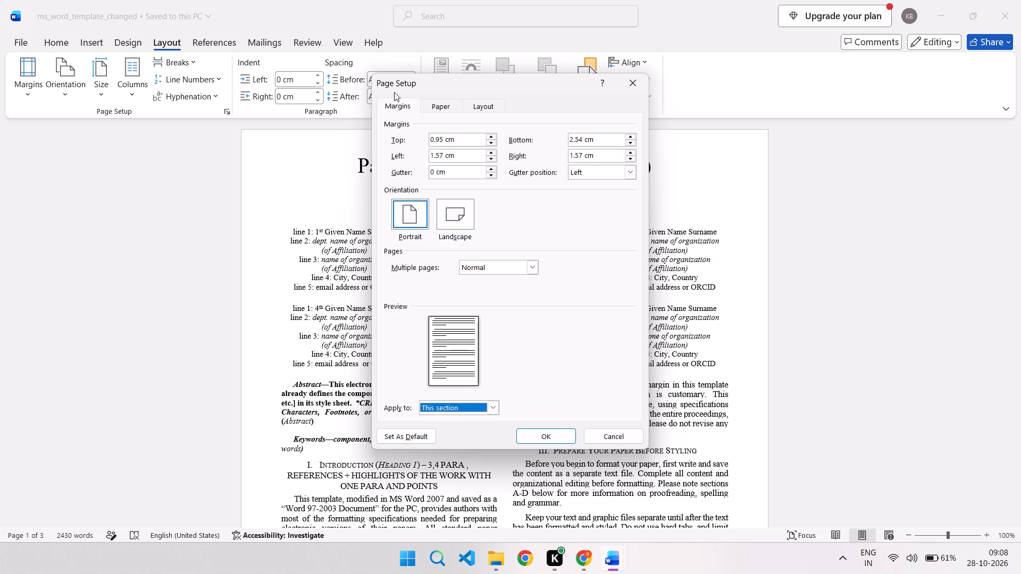
left_click(418, 100)
left_click(443, 101)
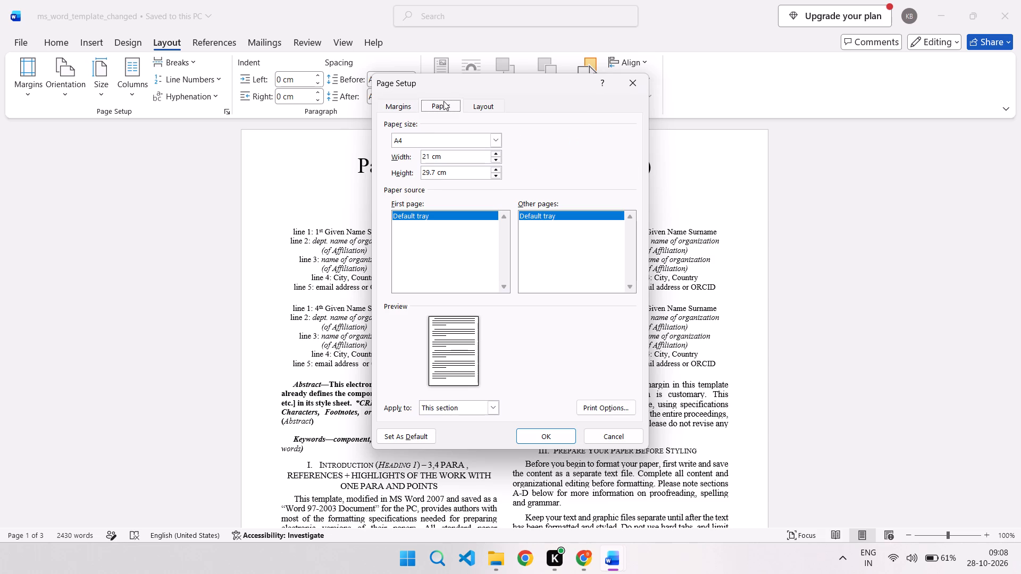
left_click(482, 112)
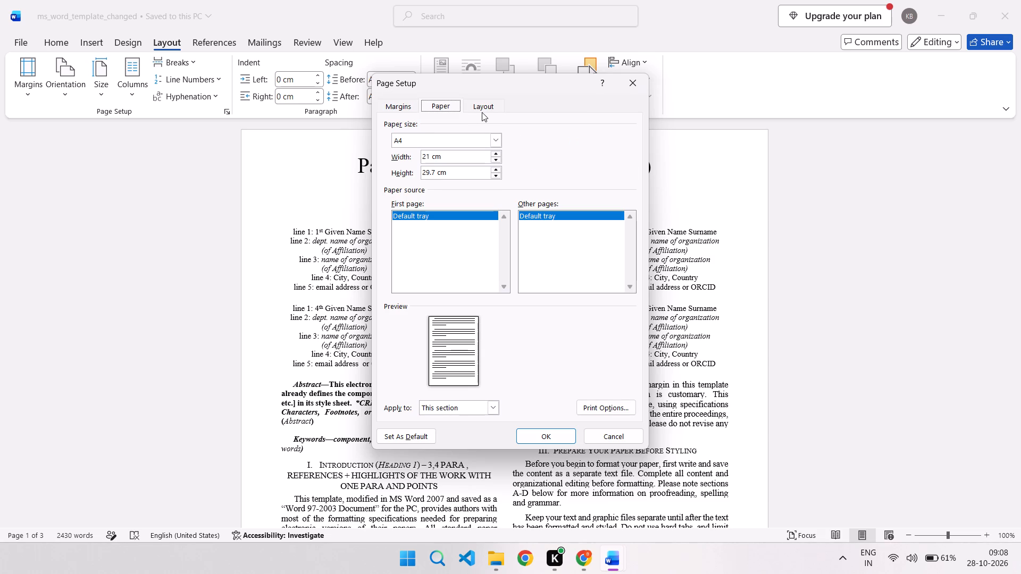
left_click(487, 109)
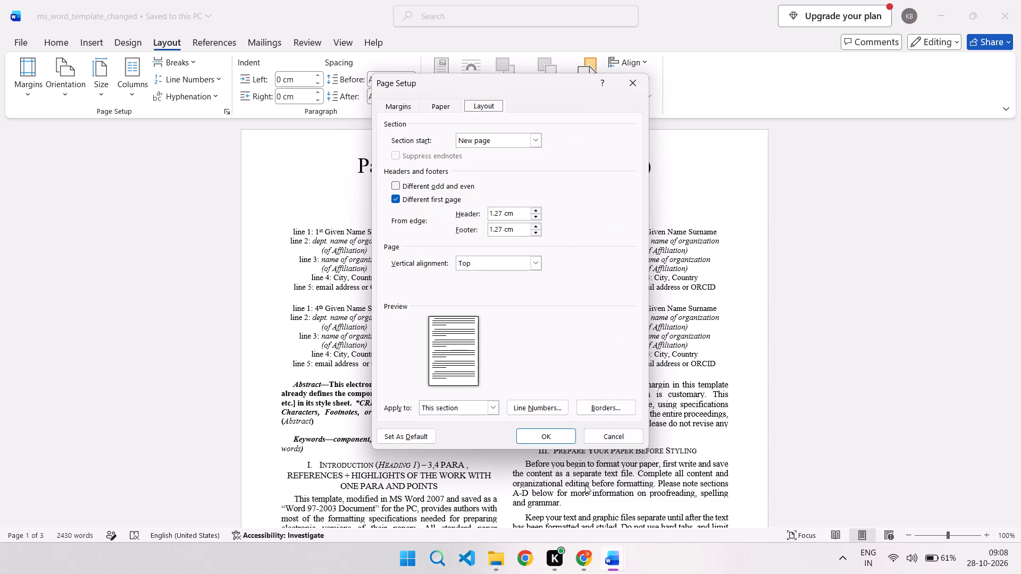
left_click(657, 508)
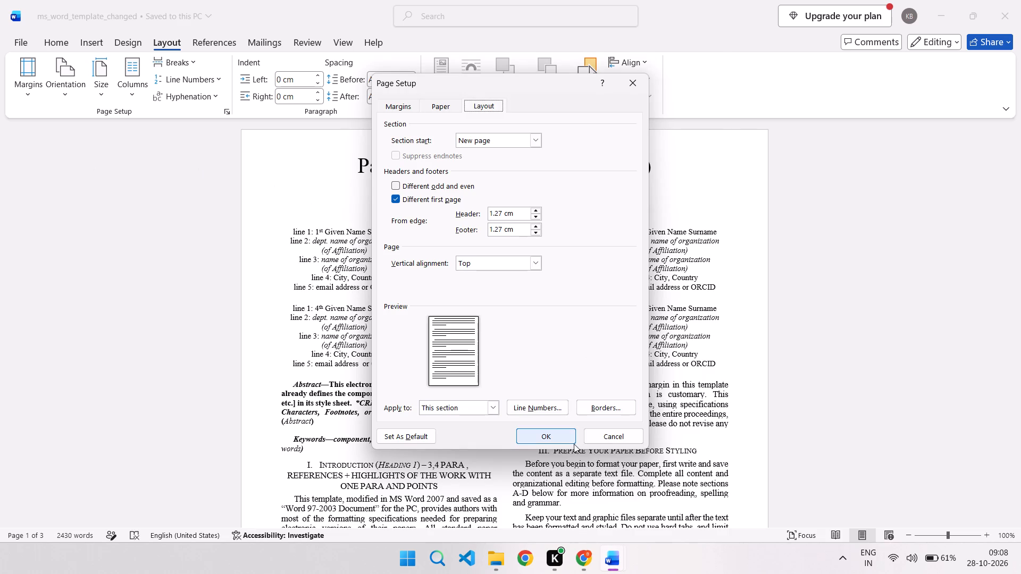
left_click_drag(553, 449, 554, 436)
left_click(554, 436)
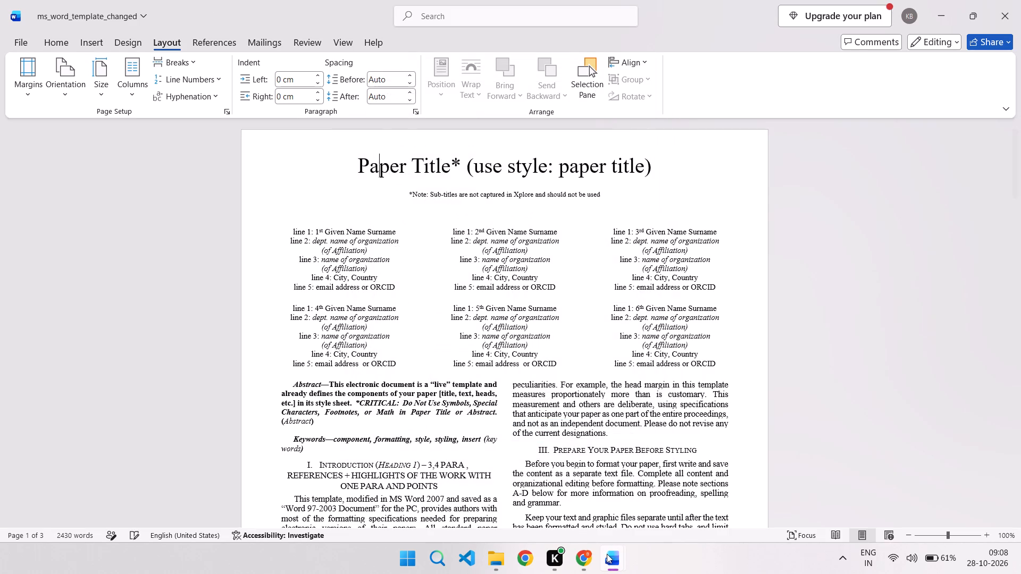
Switch to Document1 and review its page setup: margins, portrait and landscape orientation, paper size, and header and footer layout.
left_click(639, 492)
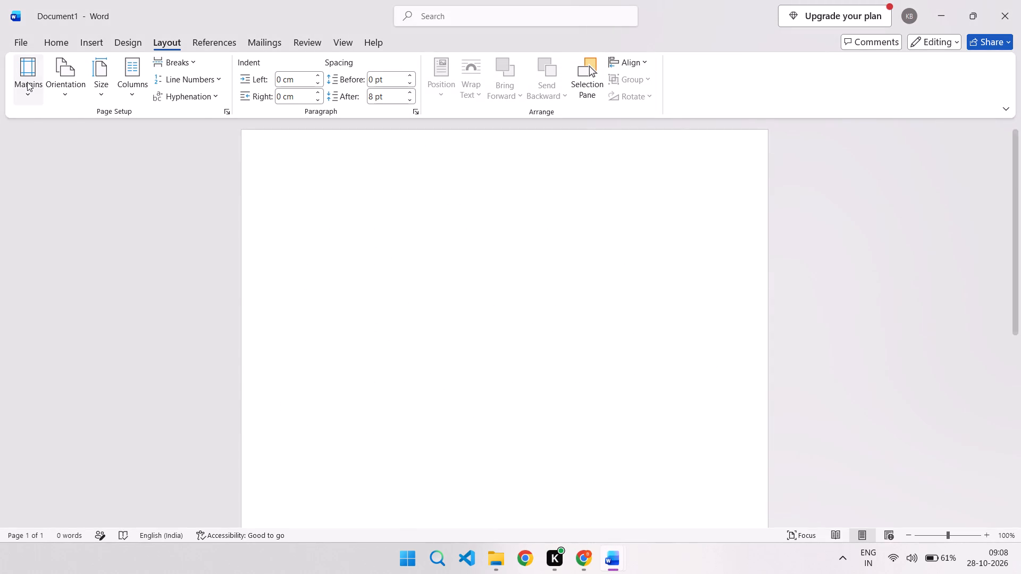
left_click(27, 82)
left_click(97, 459)
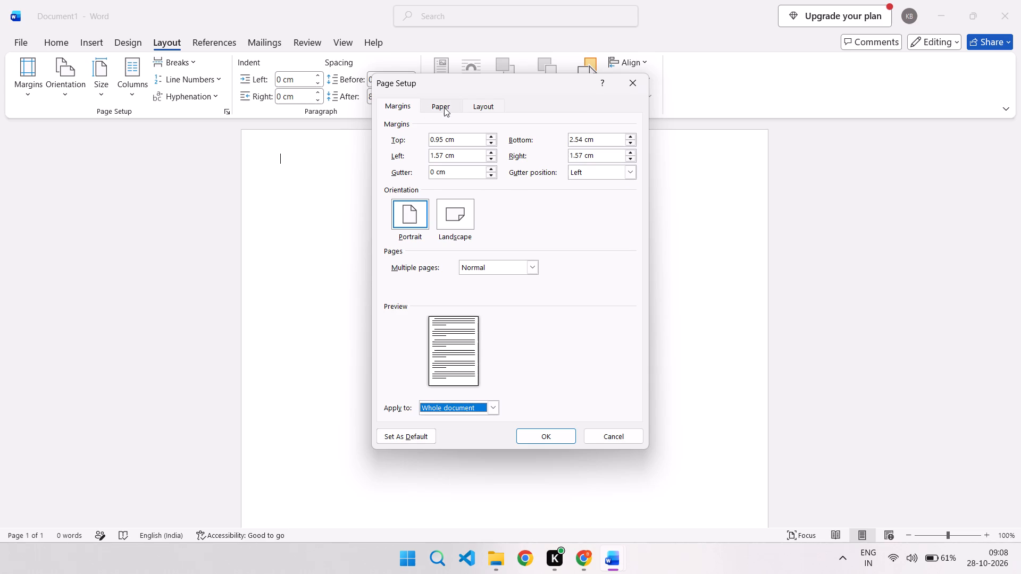
left_click(450, 215)
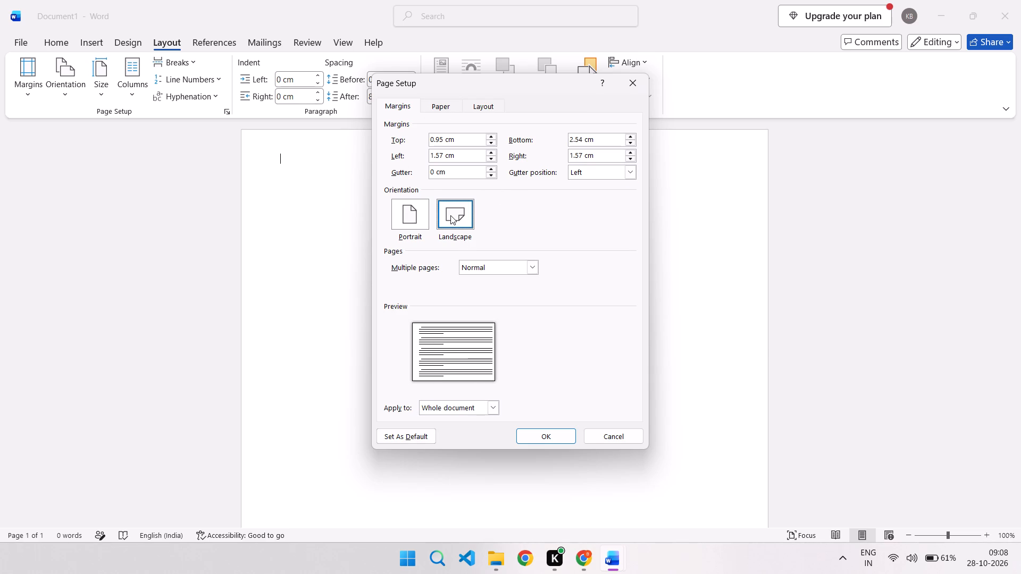
left_click(311, 276)
scroll(311, 276, "down", 1)
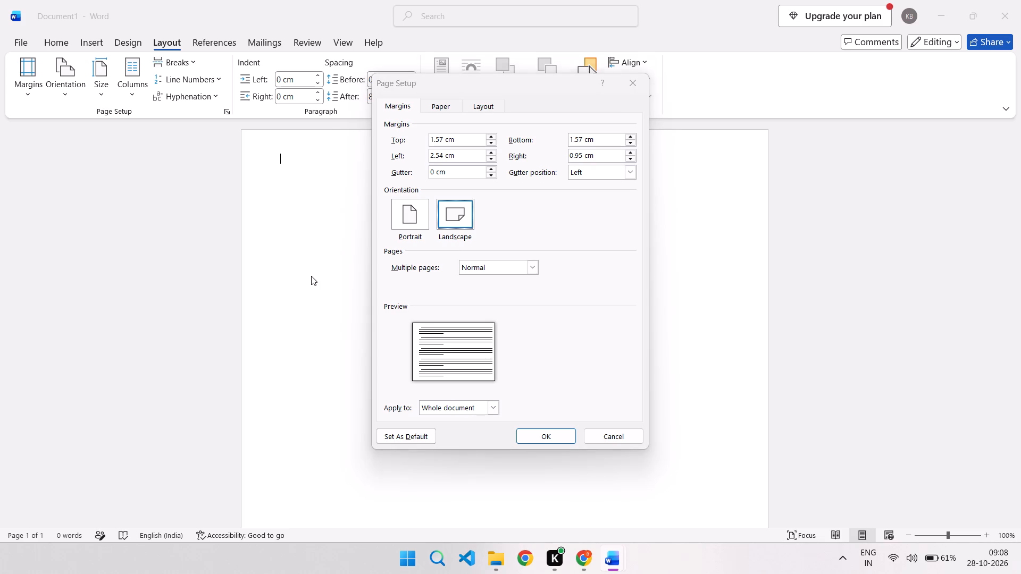
scroll(311, 276, "down", 1)
left_click(407, 221)
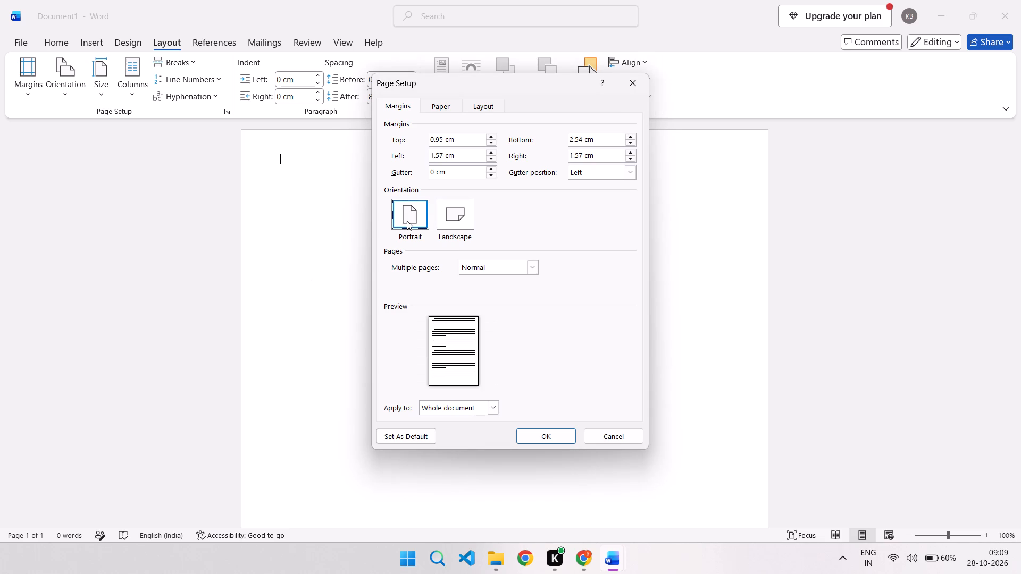
left_click(451, 224)
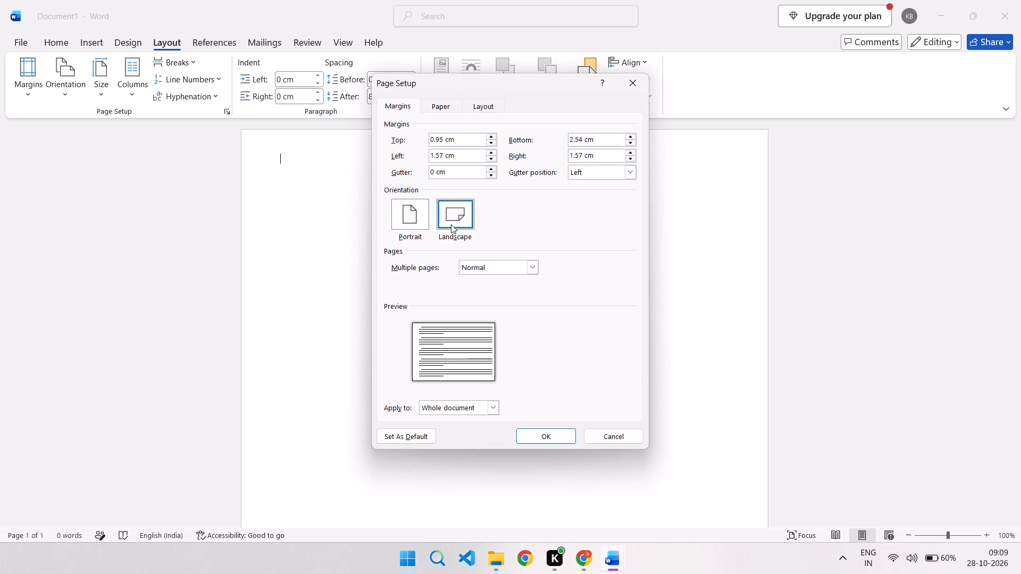
left_click(401, 221)
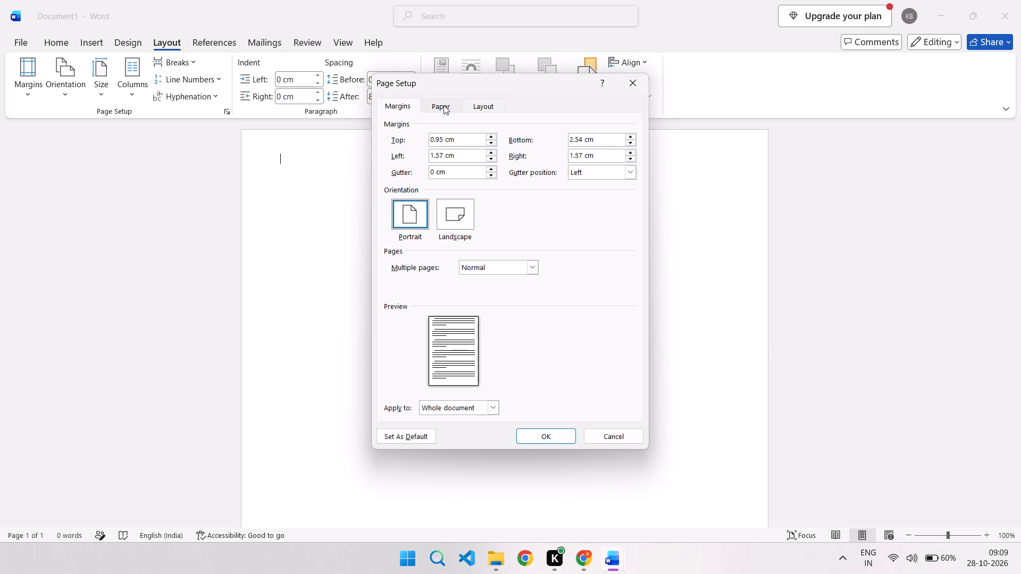
left_click(443, 105)
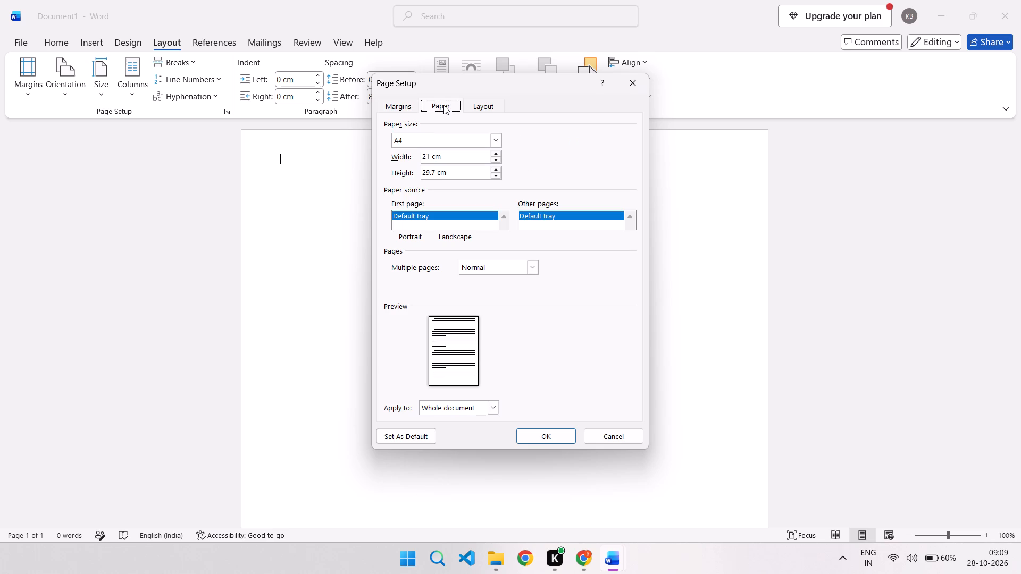
left_click(490, 108)
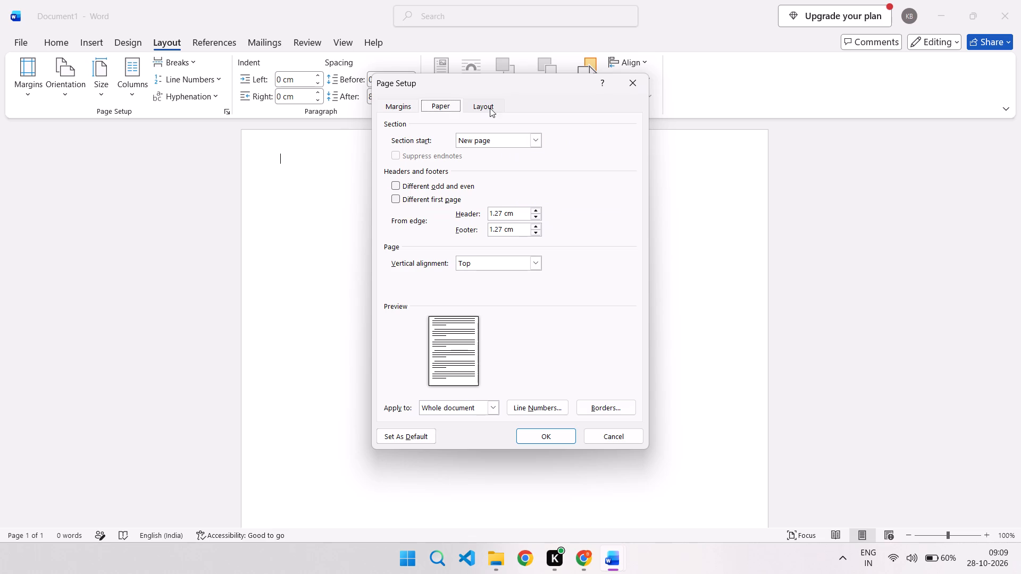
left_click(552, 439)
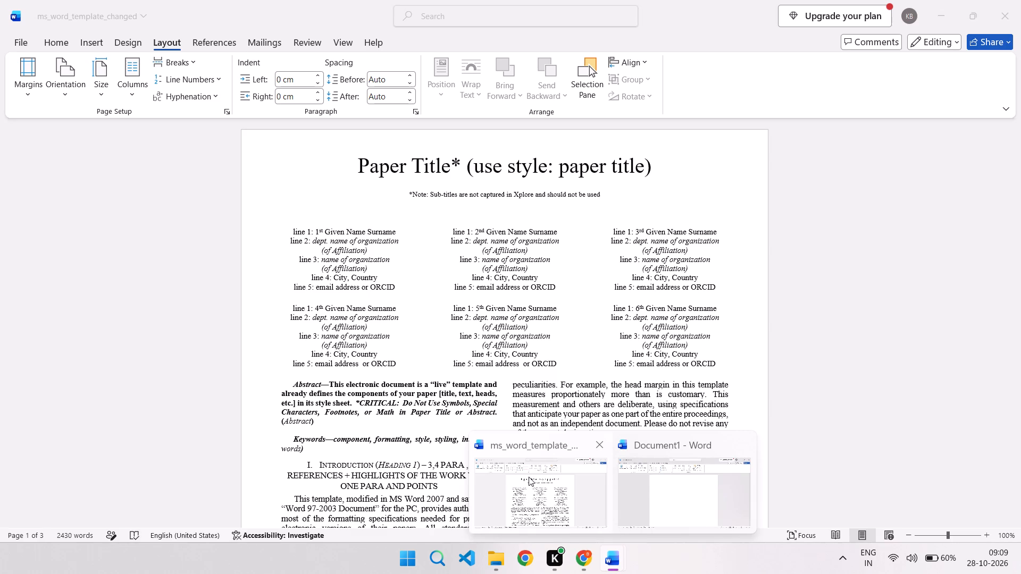
Enter the paper title "AgriVision : AI Soil Type And Crop Recommendation System" on the first line of Document1.
left_click(645, 476)
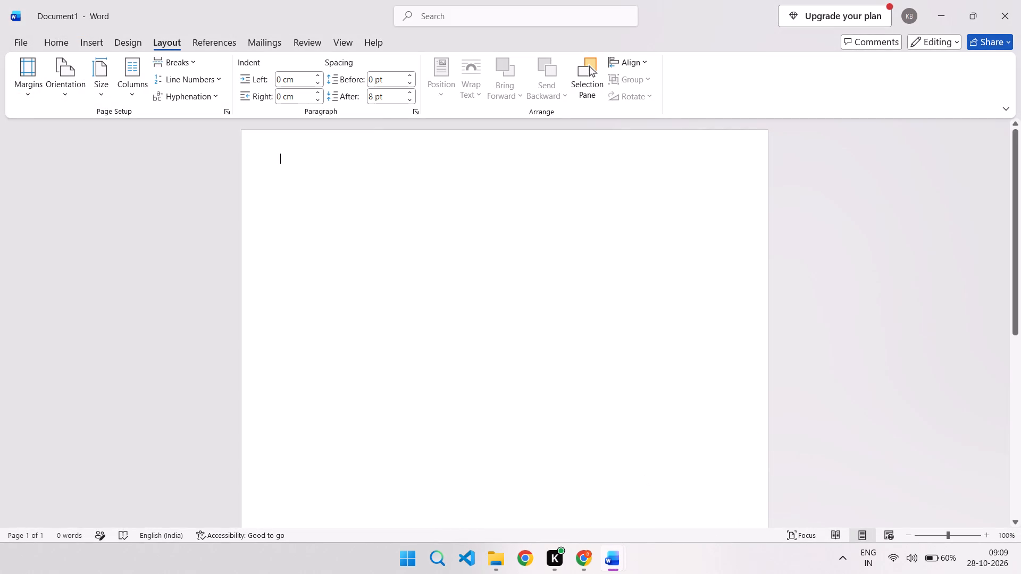
type("AgriVision")
key("space")
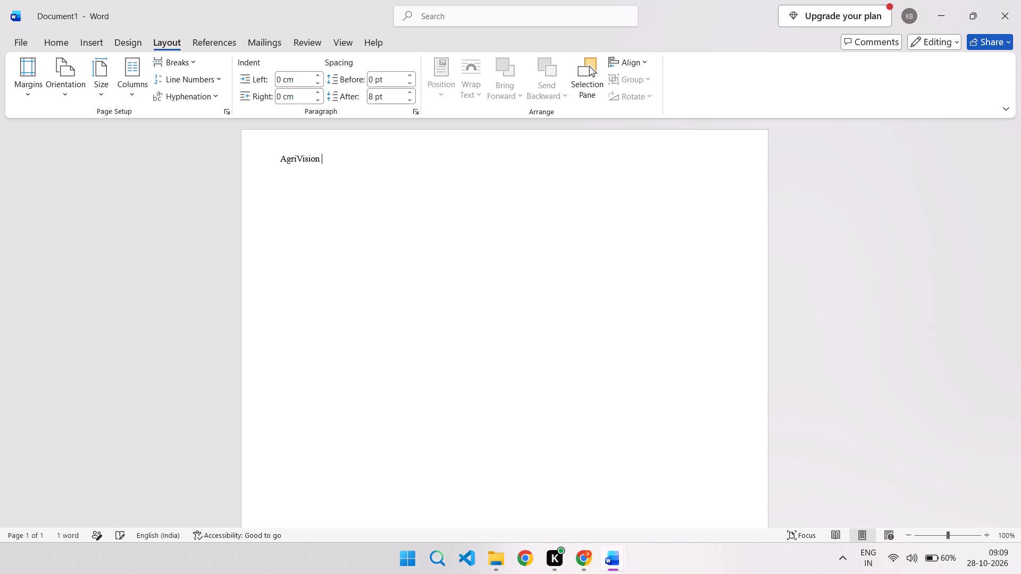
type(":")
key("space")
type("AI")
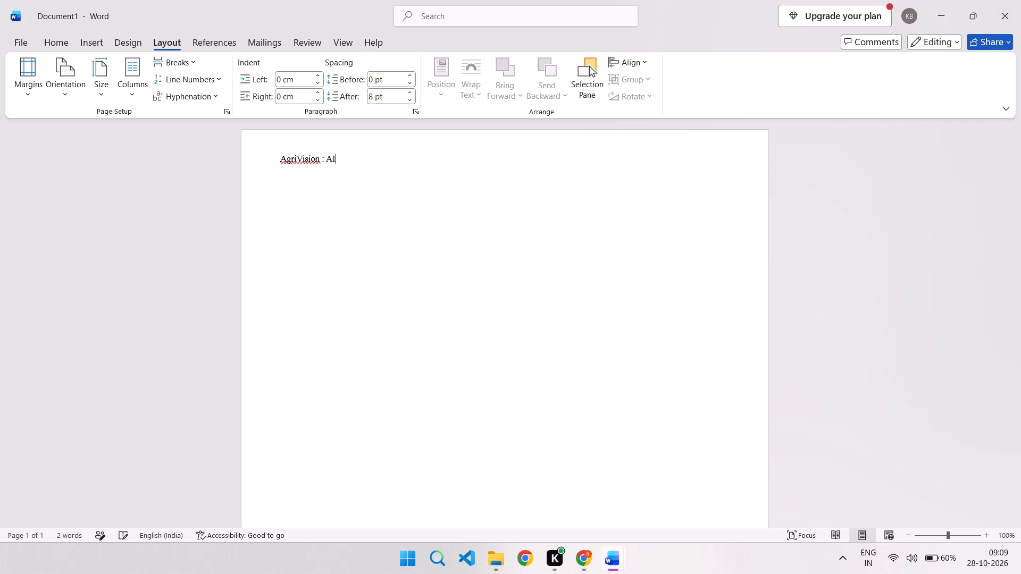
key("space")
type("Soil Type")
key("space")
type("And Crop Recommn")
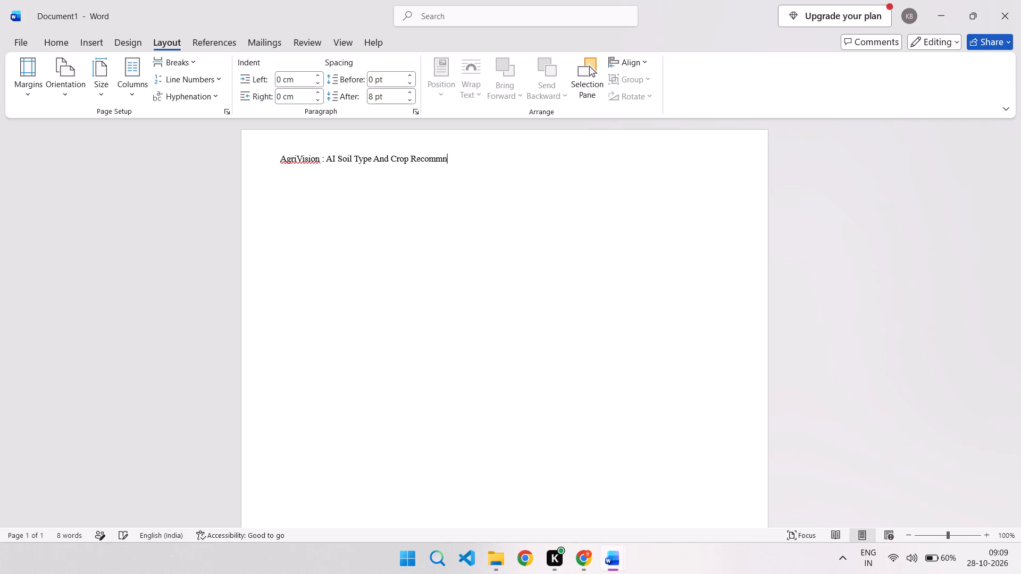
key("BackSpace")
type("endation System")
key("space")
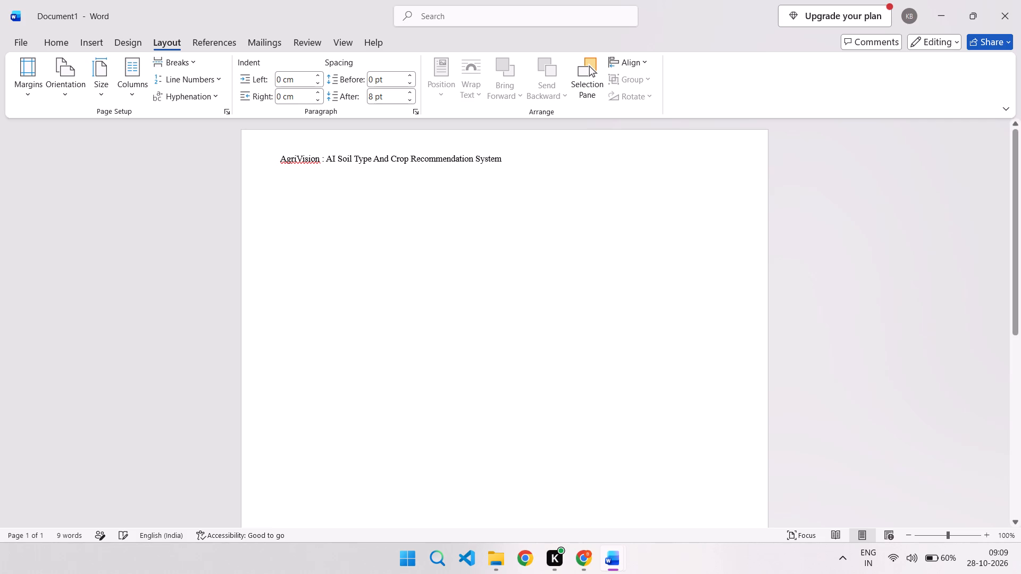
Centre the paper title and set its font size to 24 pt.
left_click(97, 44)
left_click(63, 43)
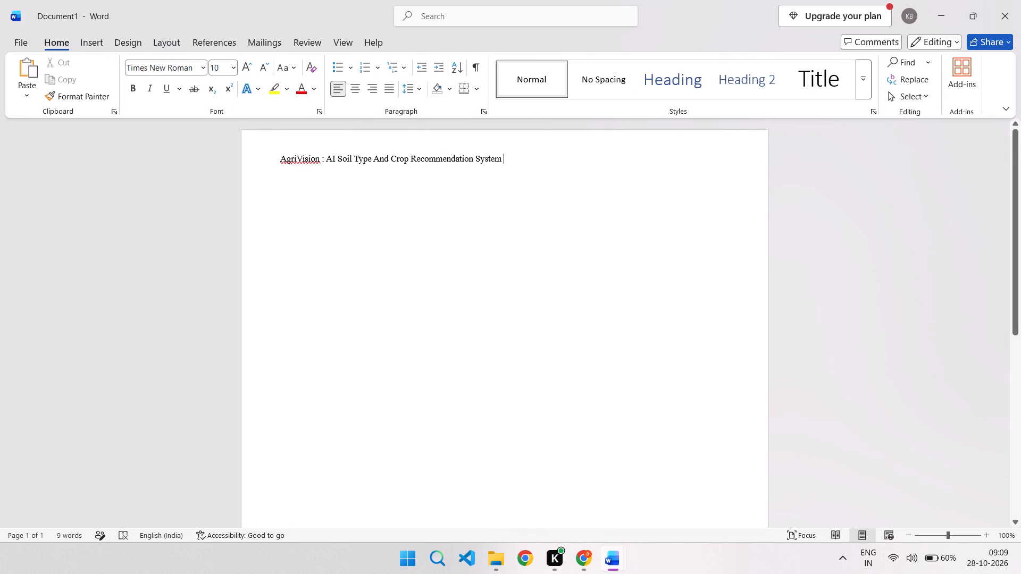
double_click(323, 144)
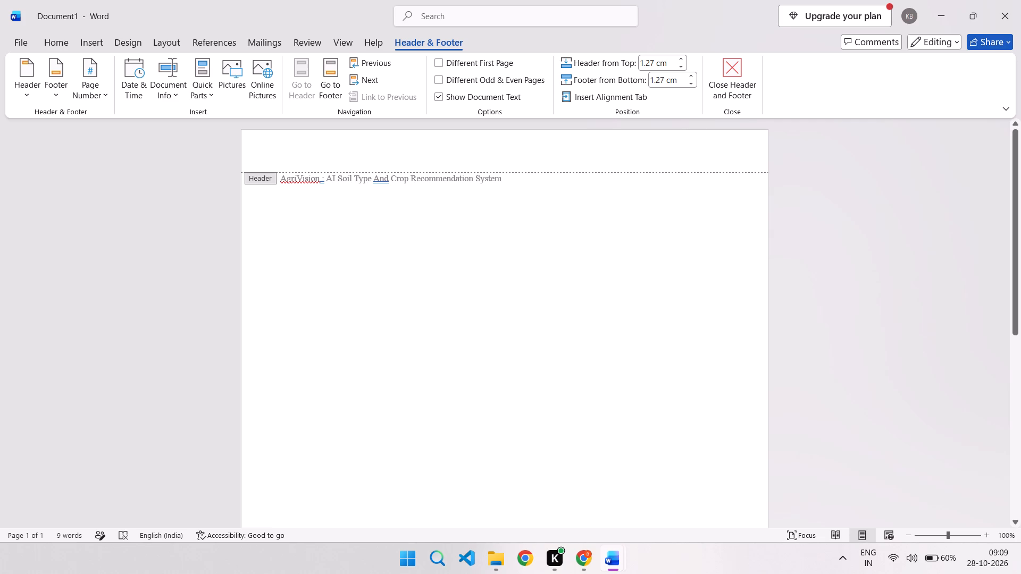
double_click(236, 226)
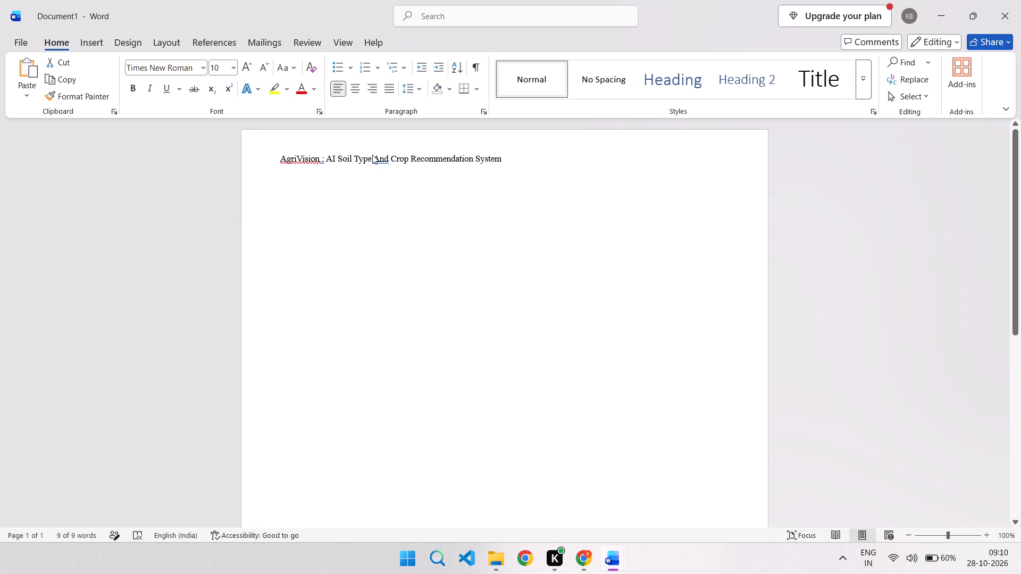
triple_click(364, 155)
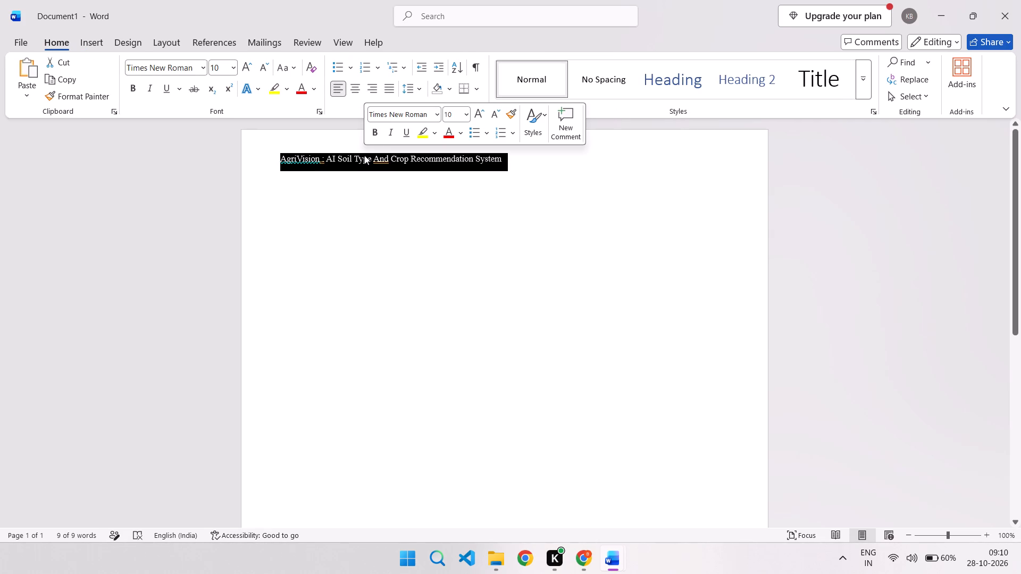
left_click(362, 87)
left_click(223, 72)
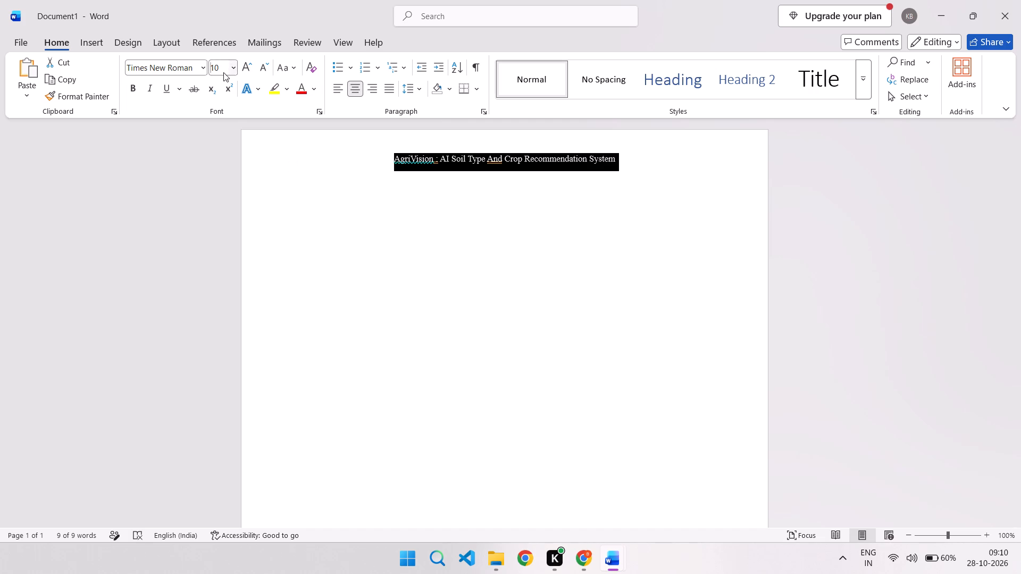
type("24")
key("Return")
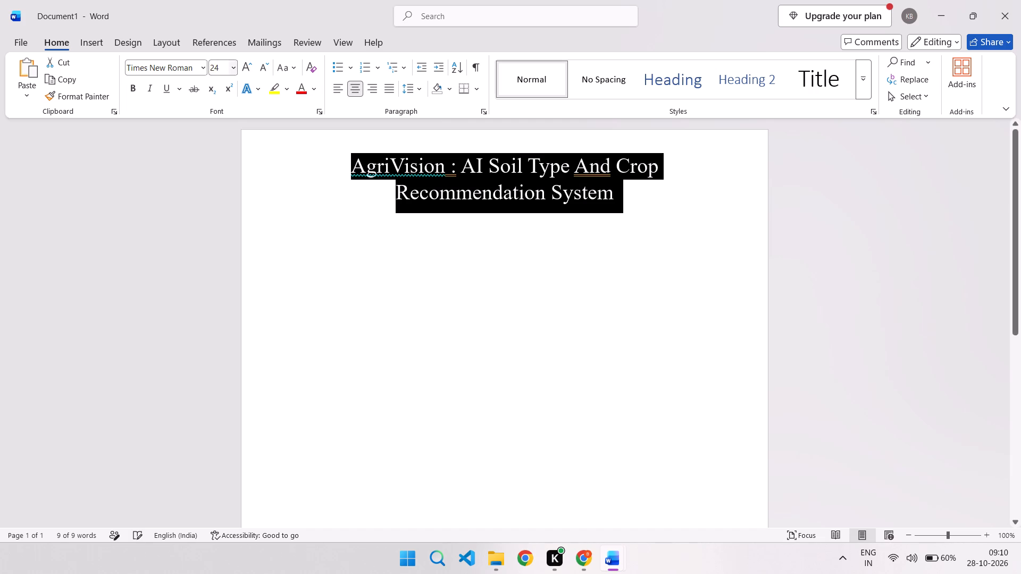
left_click(409, 274)
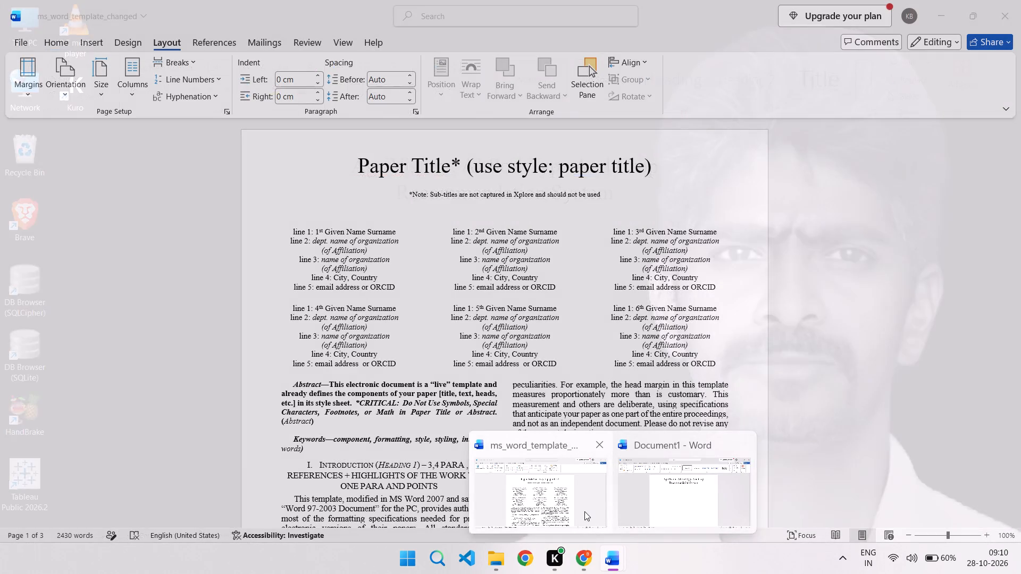
Switch to ms_word_template_changed and check the font, paragraph alignment, indentation and spacing around the sub-title note below the title.
left_click(641, 508)
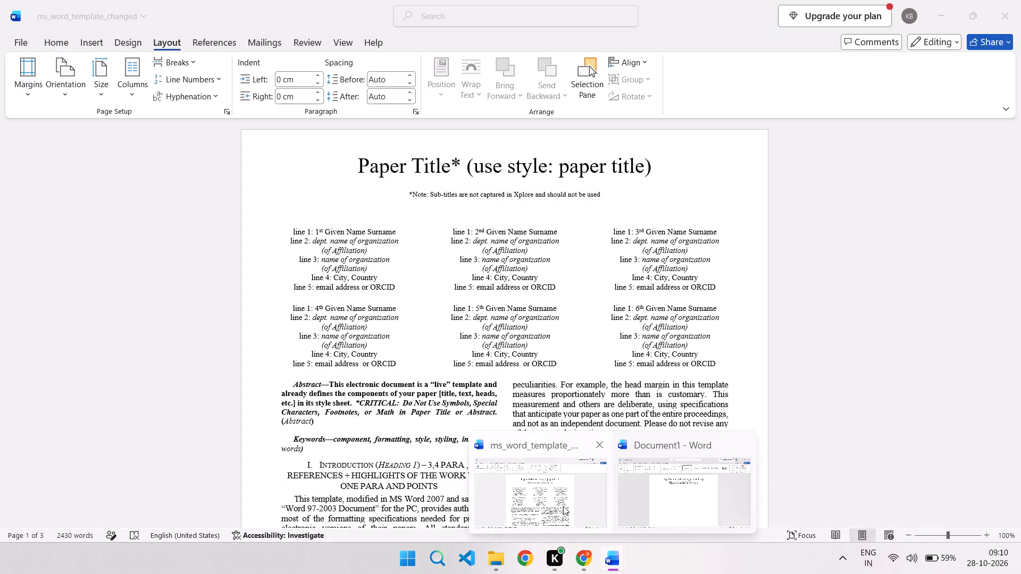
left_click(563, 506)
left_click(446, 330)
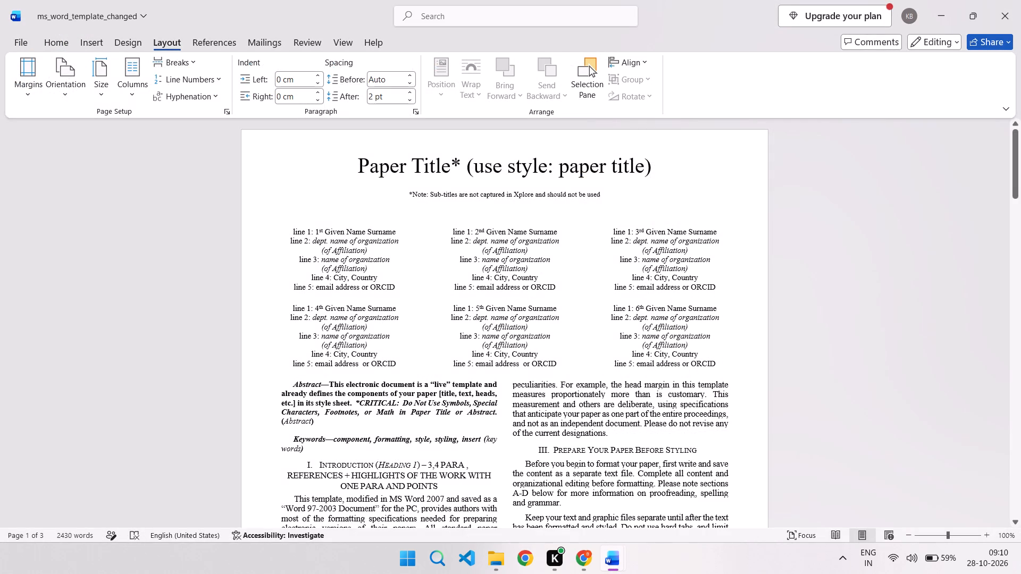
left_click_drag(353, 184, 380, 220)
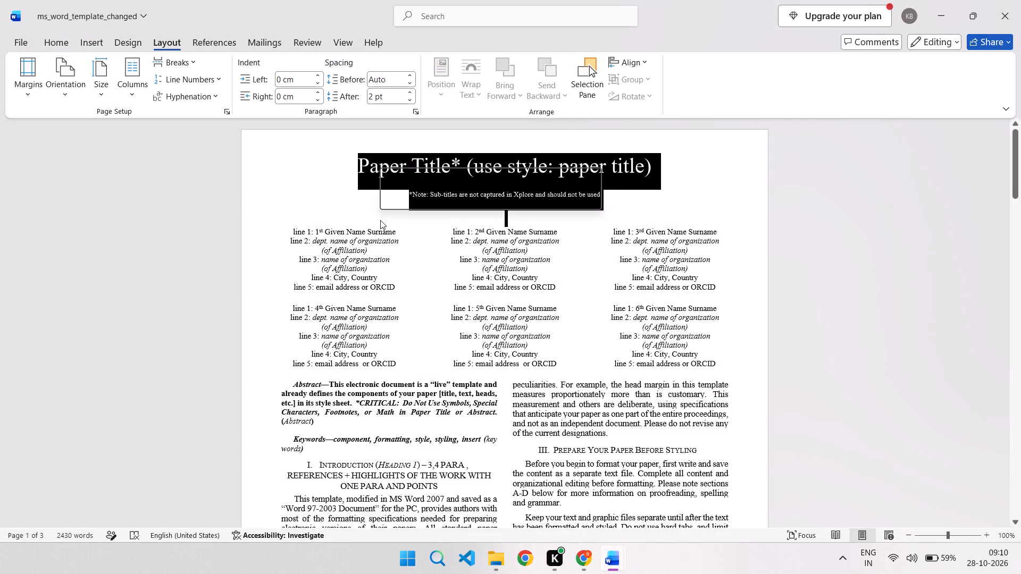
left_click(380, 220)
left_click(412, 191)
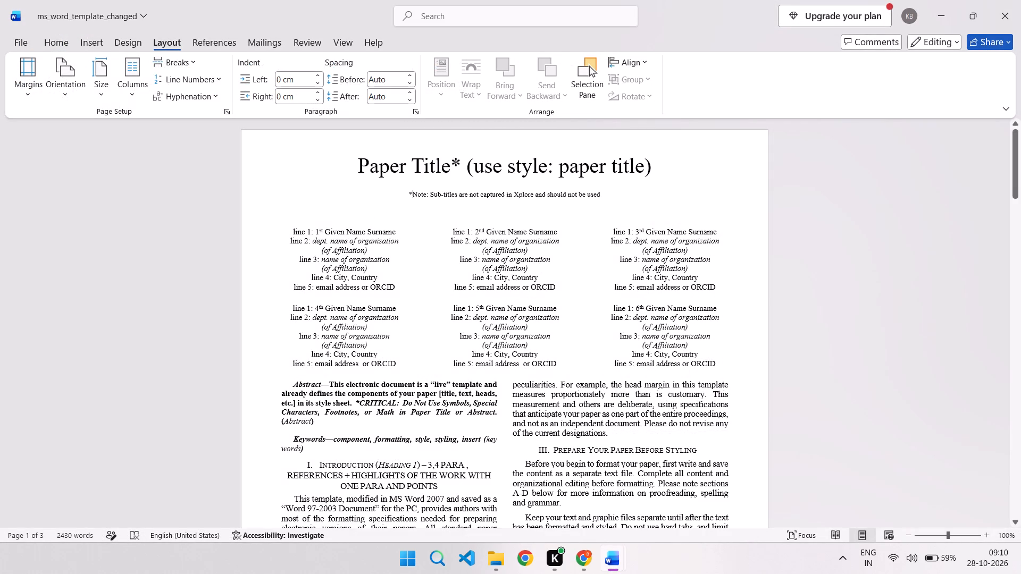
left_click_drag(604, 191, 600, 220)
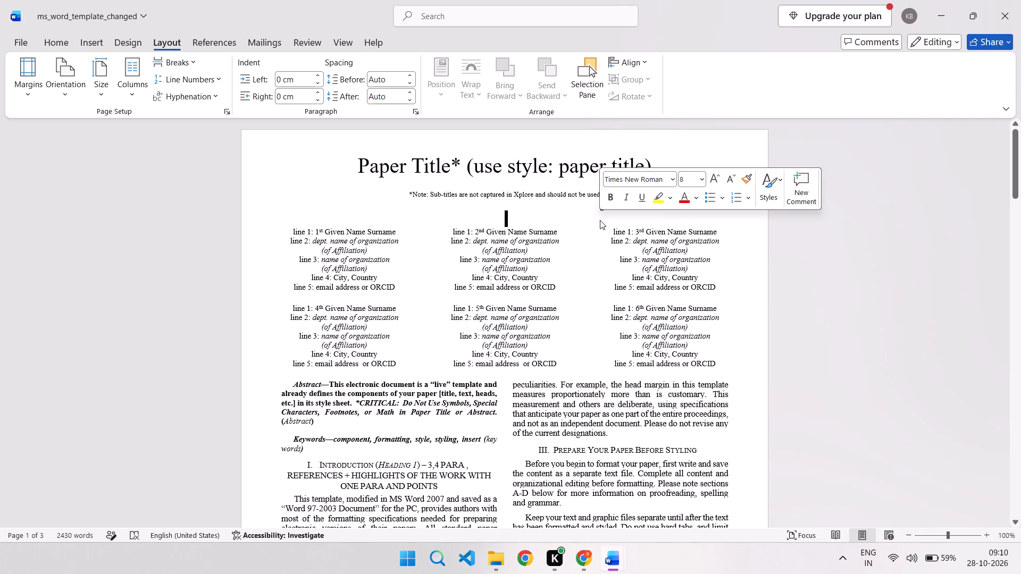
left_click(101, 47)
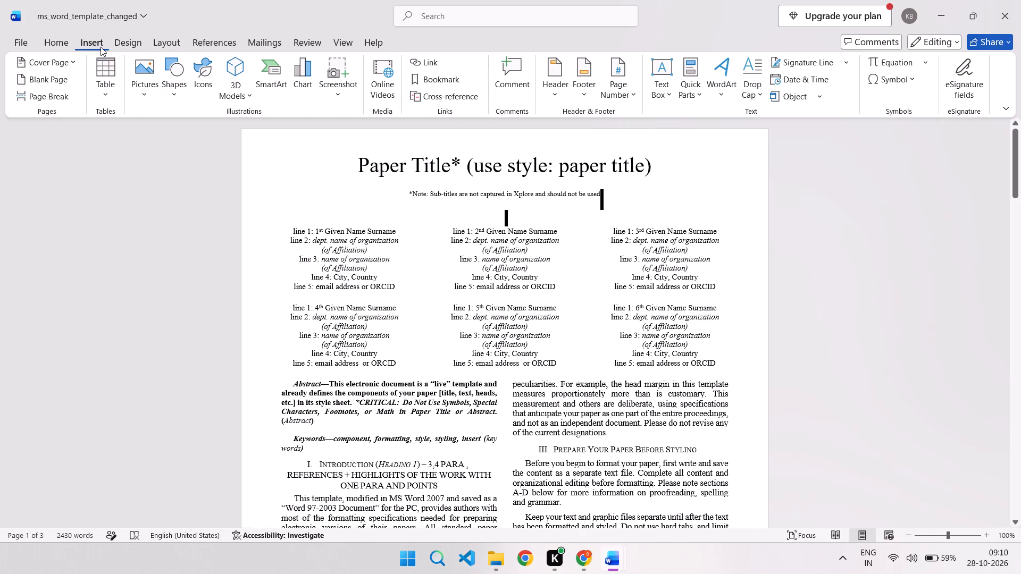
left_click(61, 36)
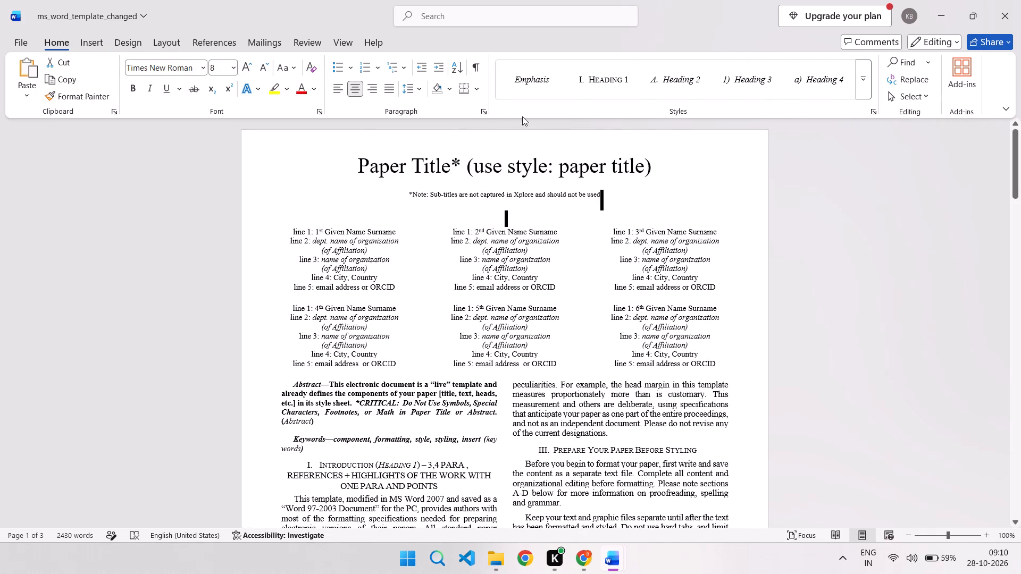
left_click(485, 114)
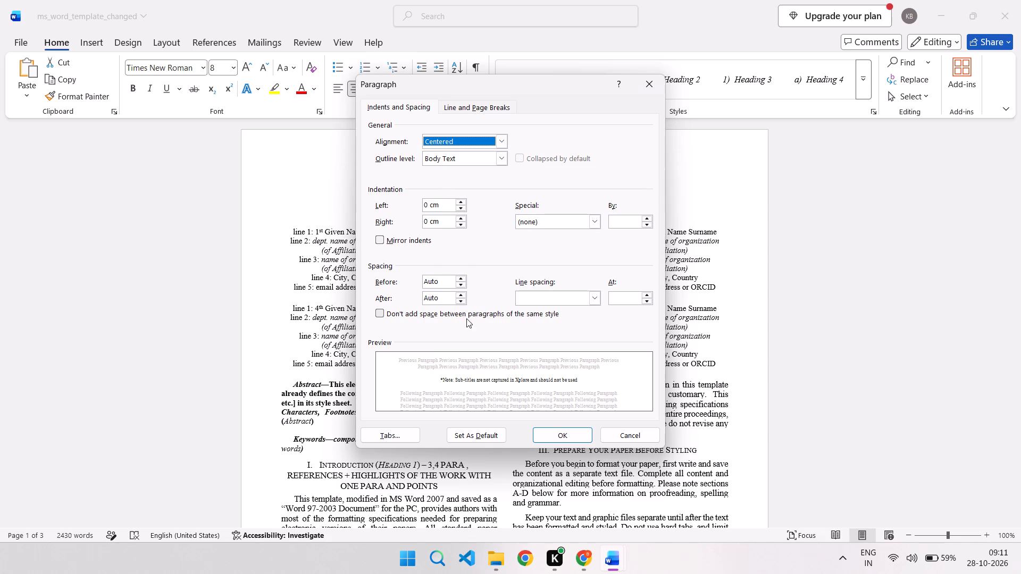
left_click(572, 436)
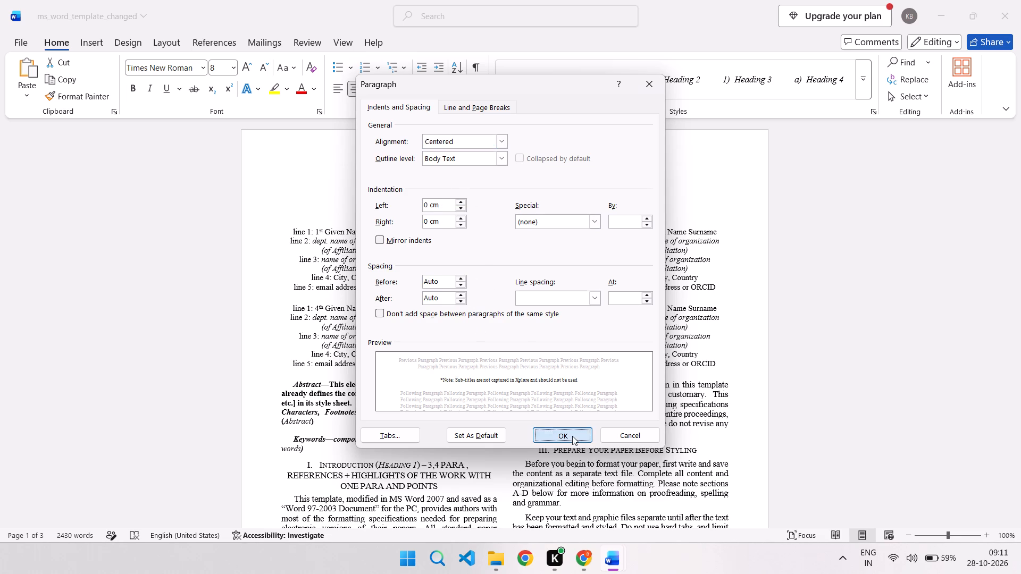
left_click(373, 231)
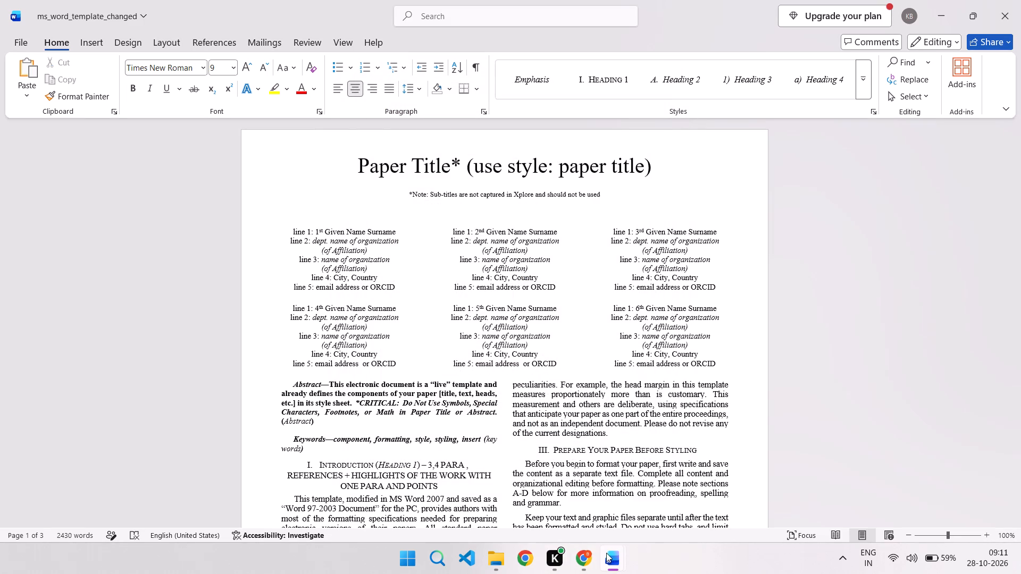
Switch to Document1 and start a new line below the paper title with the font size set to 9 pt.
left_click(675, 491)
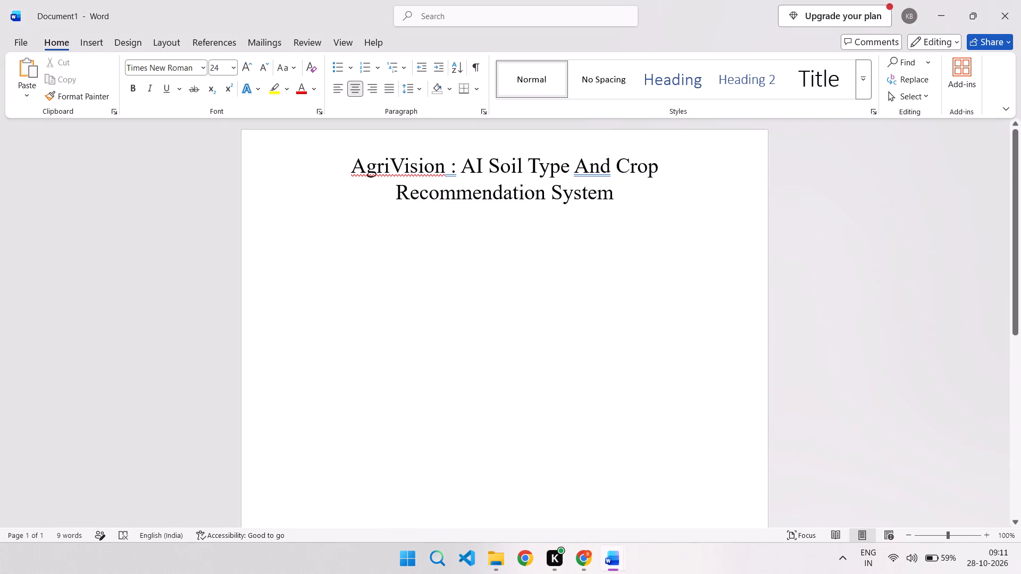
left_click(648, 190)
key("Return")
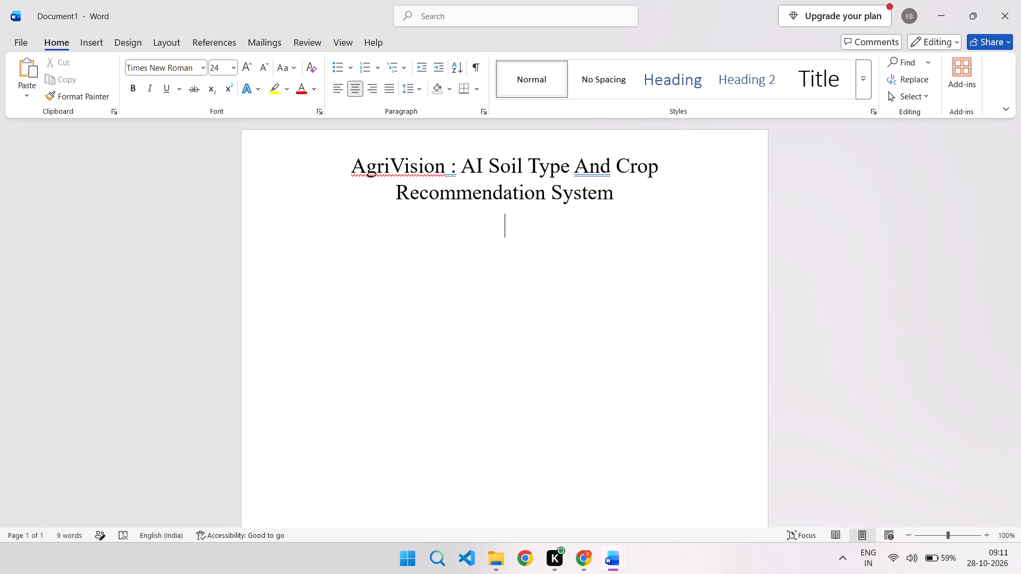
left_click(229, 66)
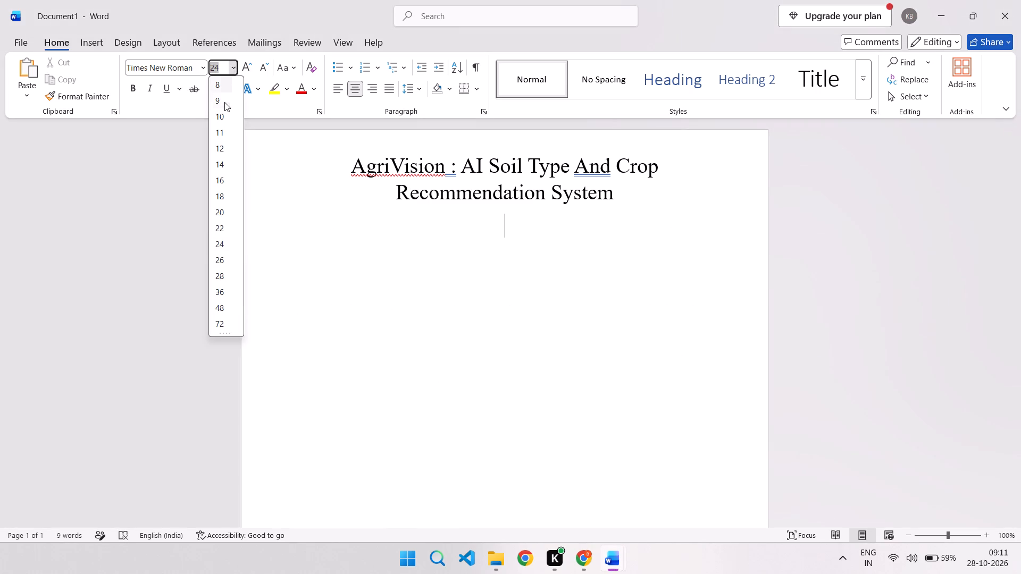
left_click(224, 100)
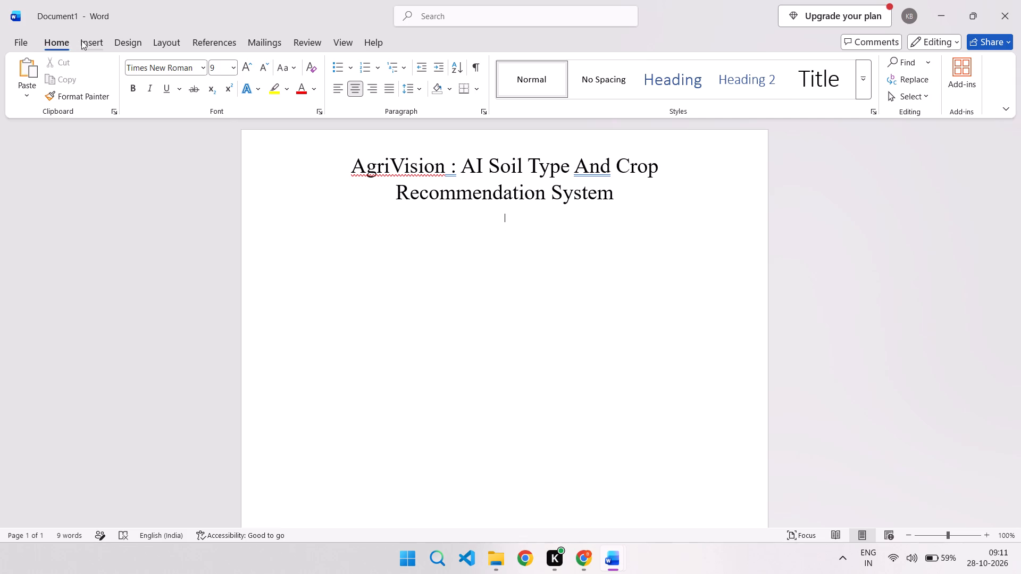
Insert a table with three columns and one row on the new line below the paper title.
left_click(81, 40)
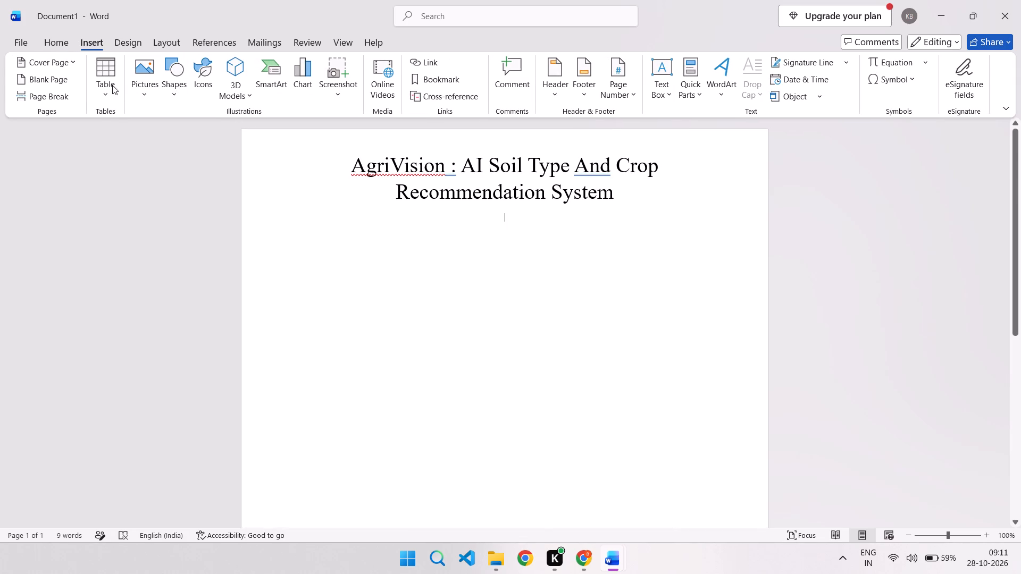
left_click(112, 85)
left_click(141, 243)
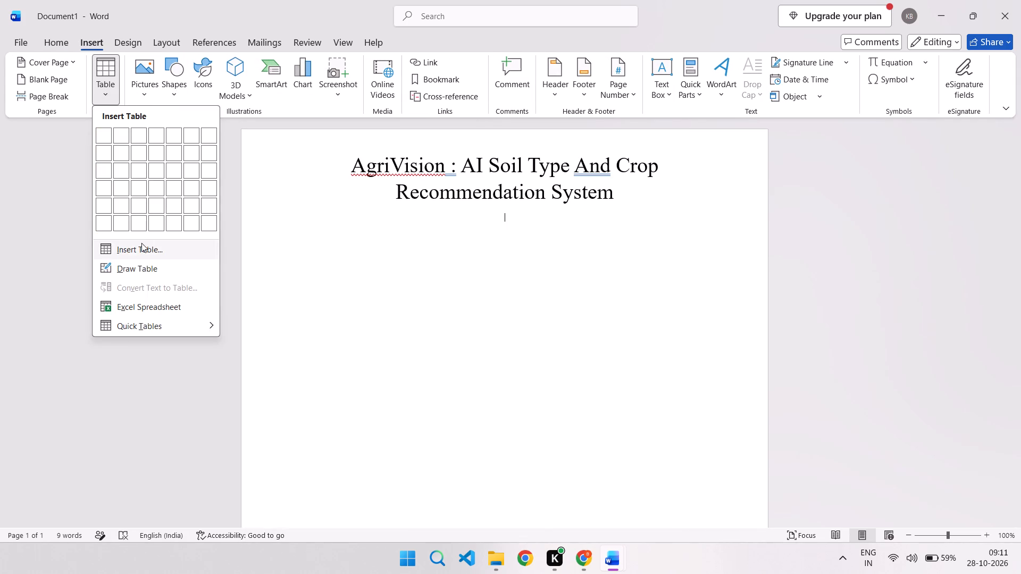
left_click(534, 217)
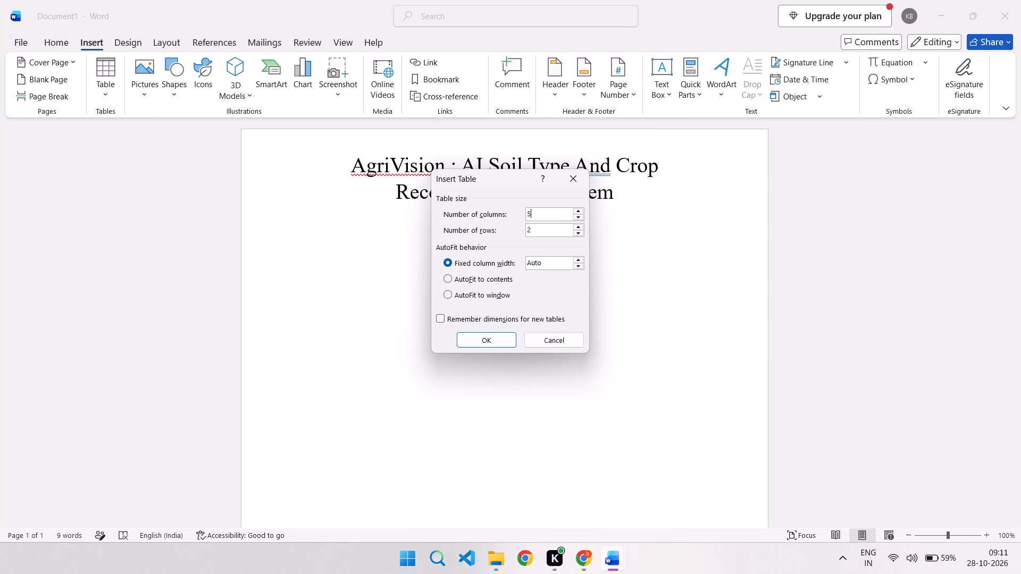
key("BackSpace")
key("3")
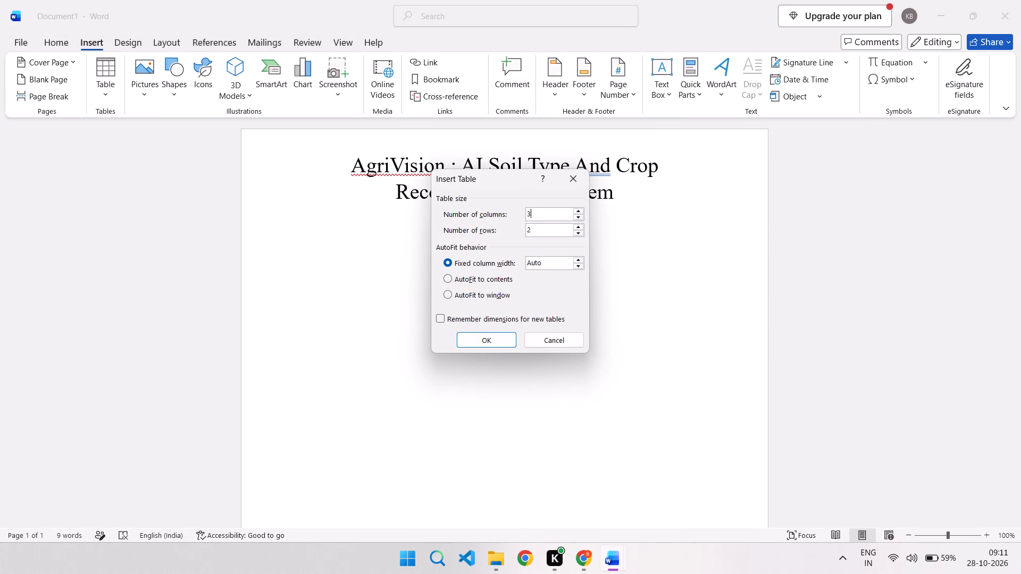
left_click(541, 227)
key("BackSpace")
key("1")
key("Return")
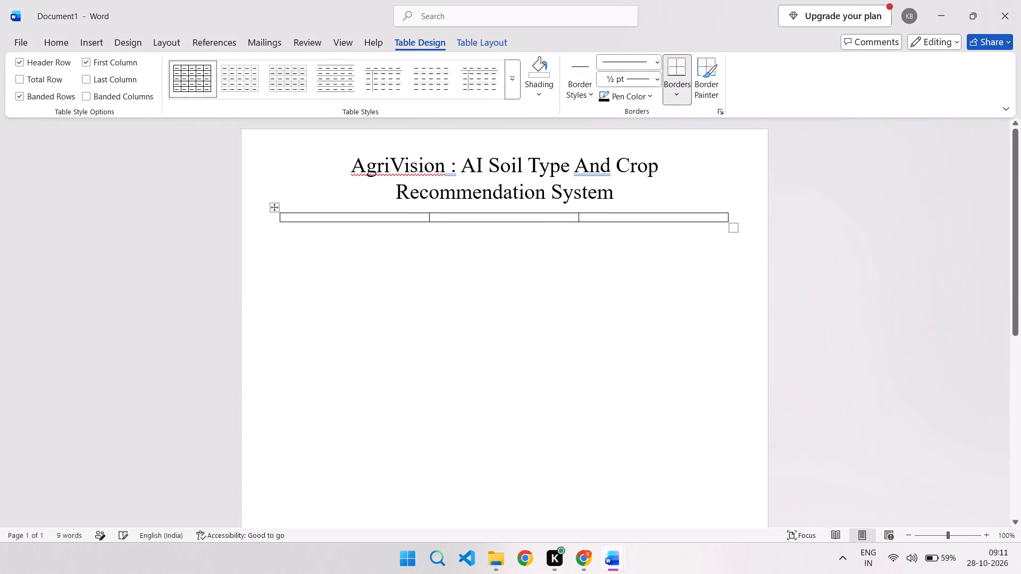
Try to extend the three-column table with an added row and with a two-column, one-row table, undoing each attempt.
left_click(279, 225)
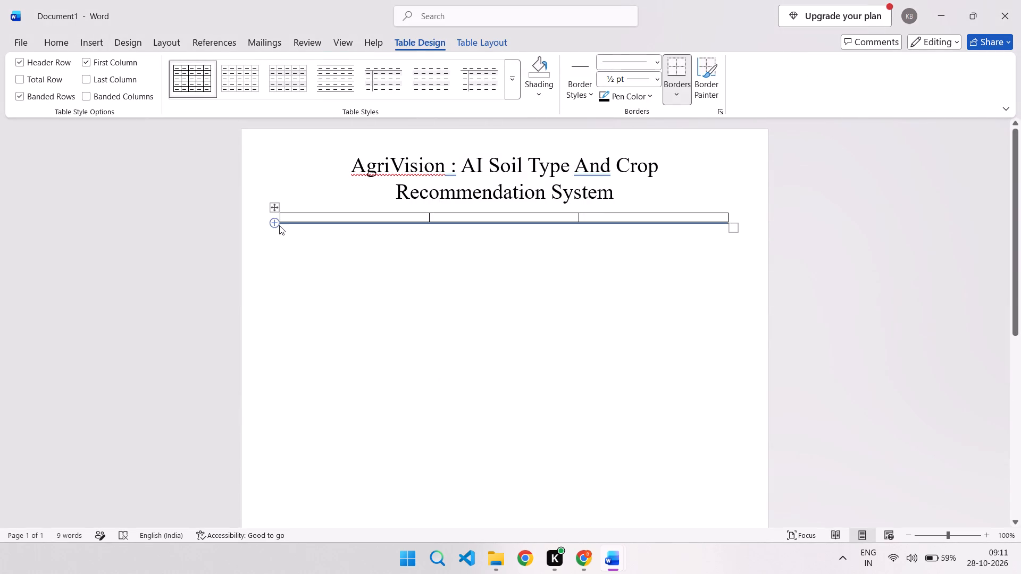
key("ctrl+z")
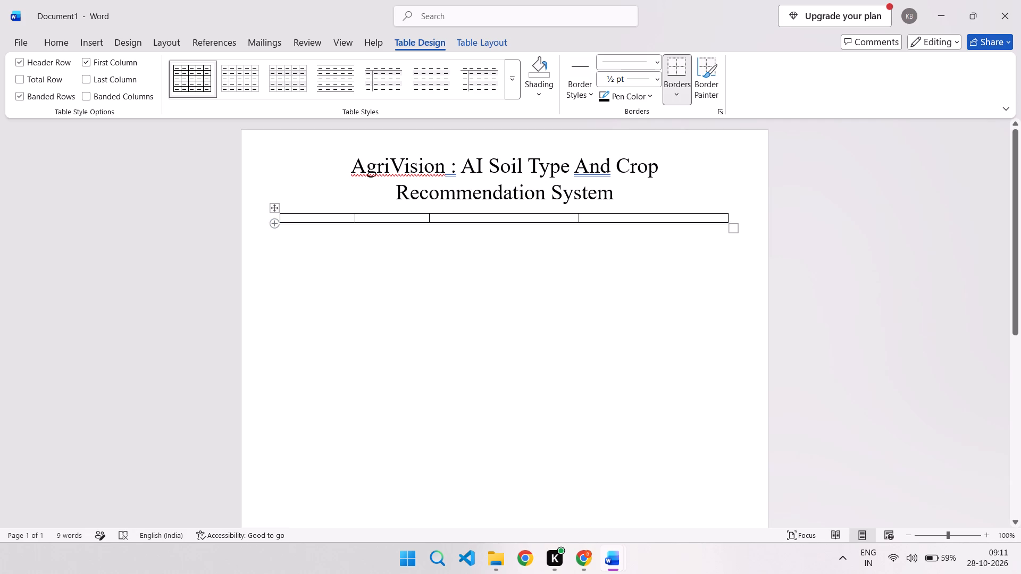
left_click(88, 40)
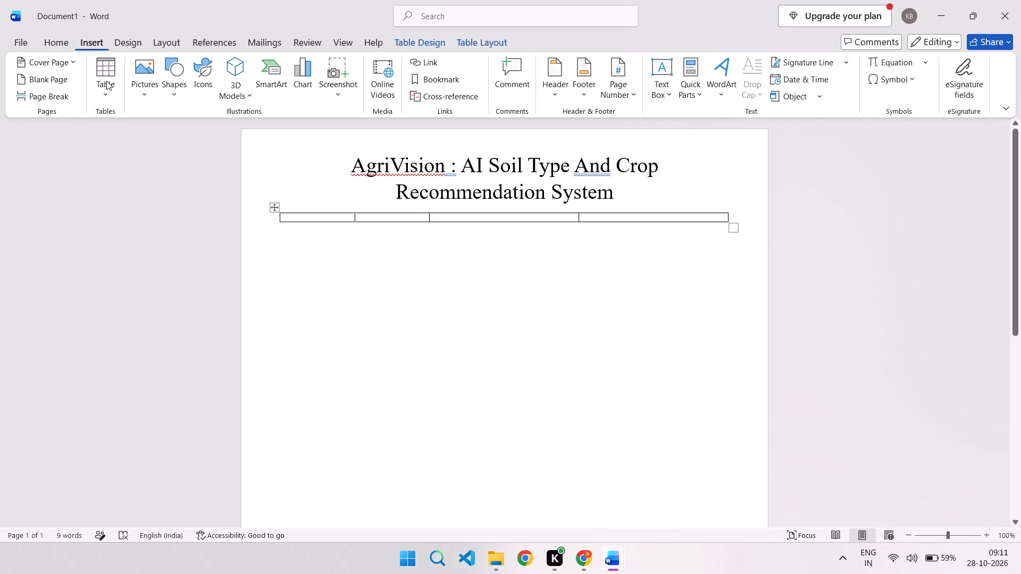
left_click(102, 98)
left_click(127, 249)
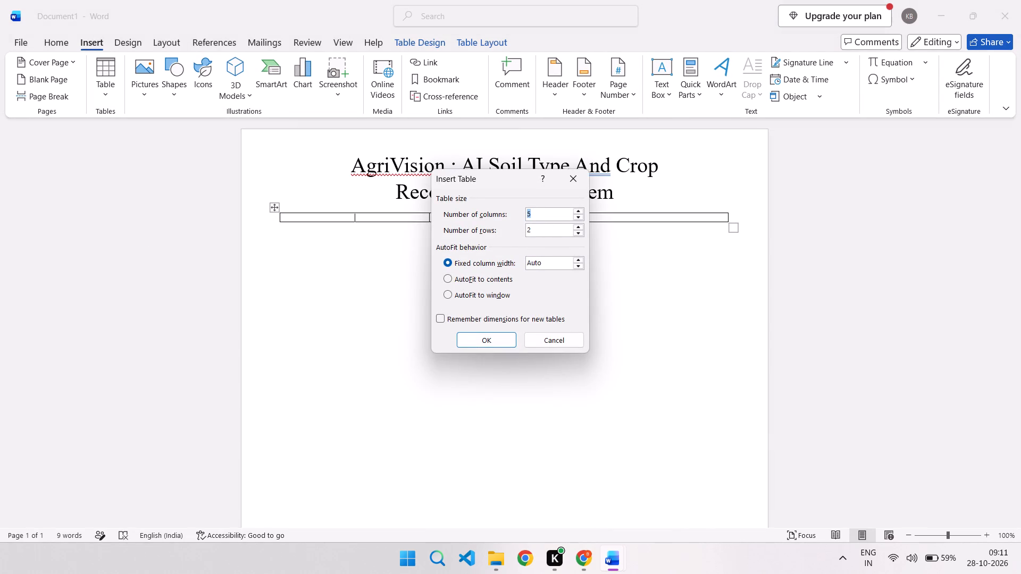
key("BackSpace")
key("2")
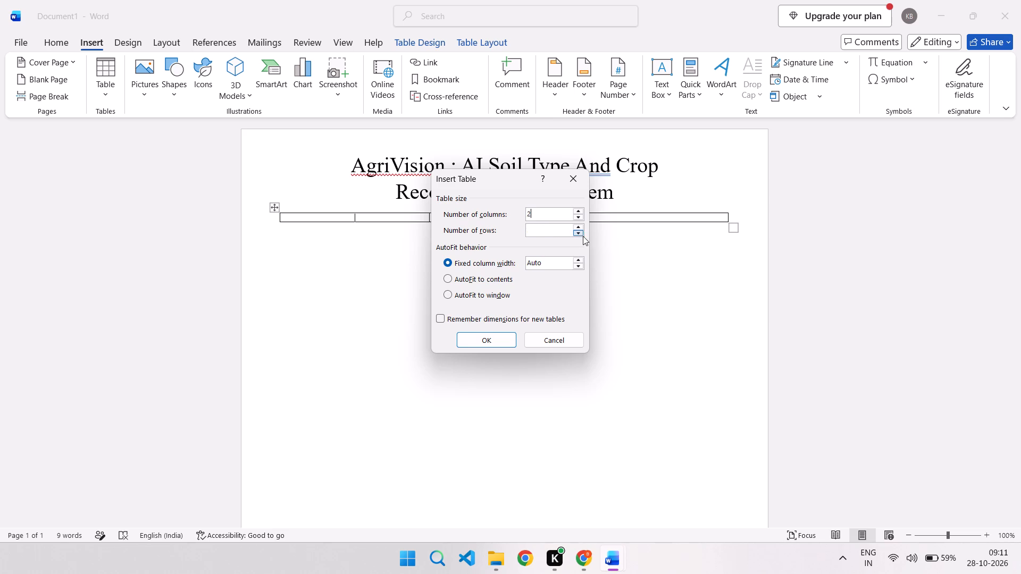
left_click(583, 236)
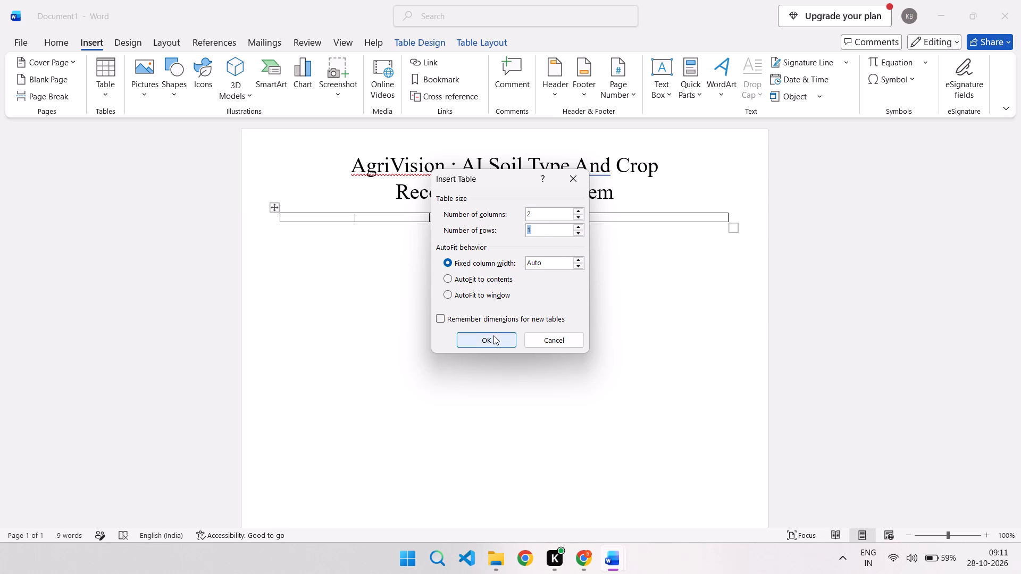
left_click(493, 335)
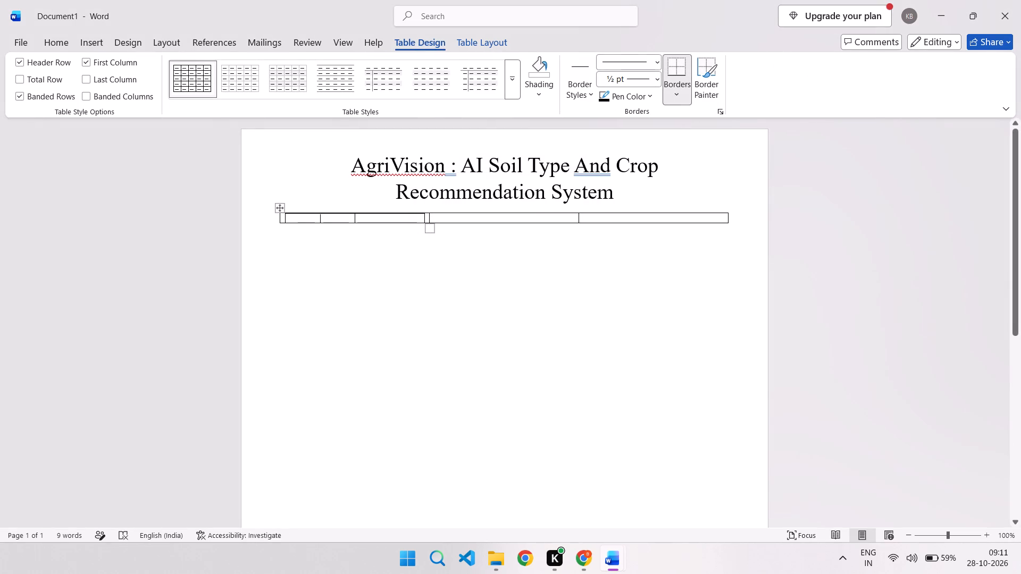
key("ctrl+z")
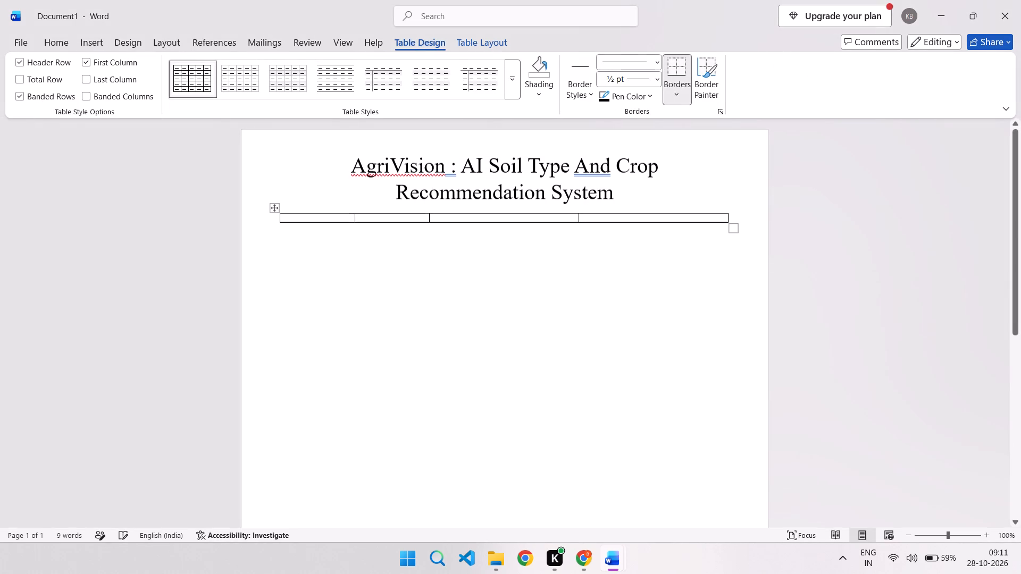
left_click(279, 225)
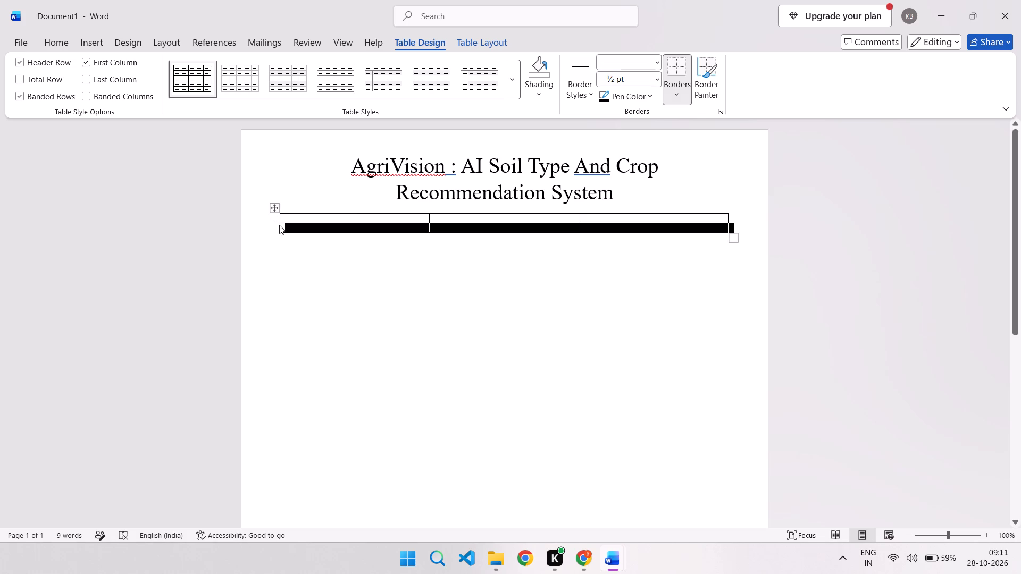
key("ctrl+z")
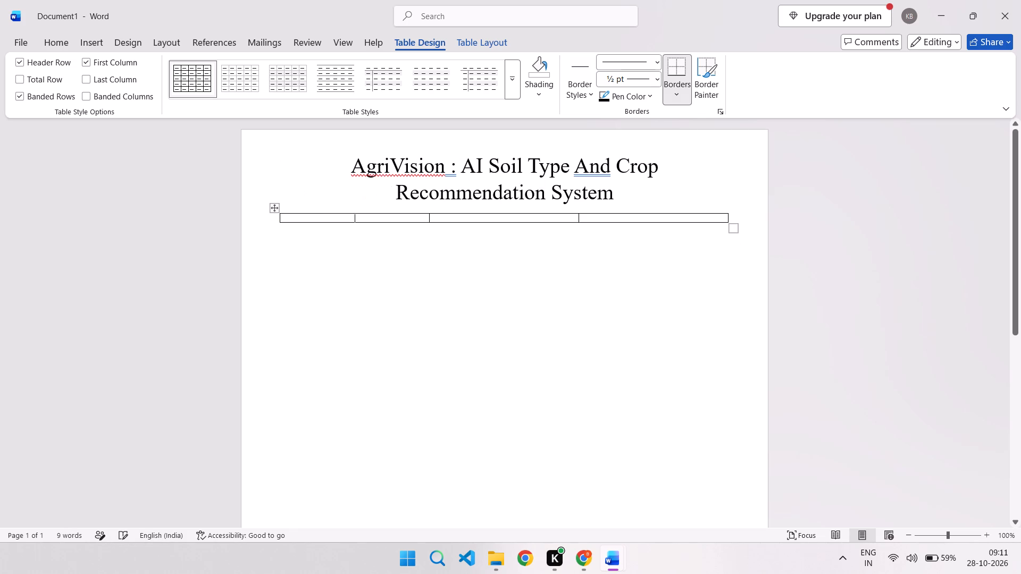
Insert a table with two columns and one row directly below the three-column row.
left_click(284, 231)
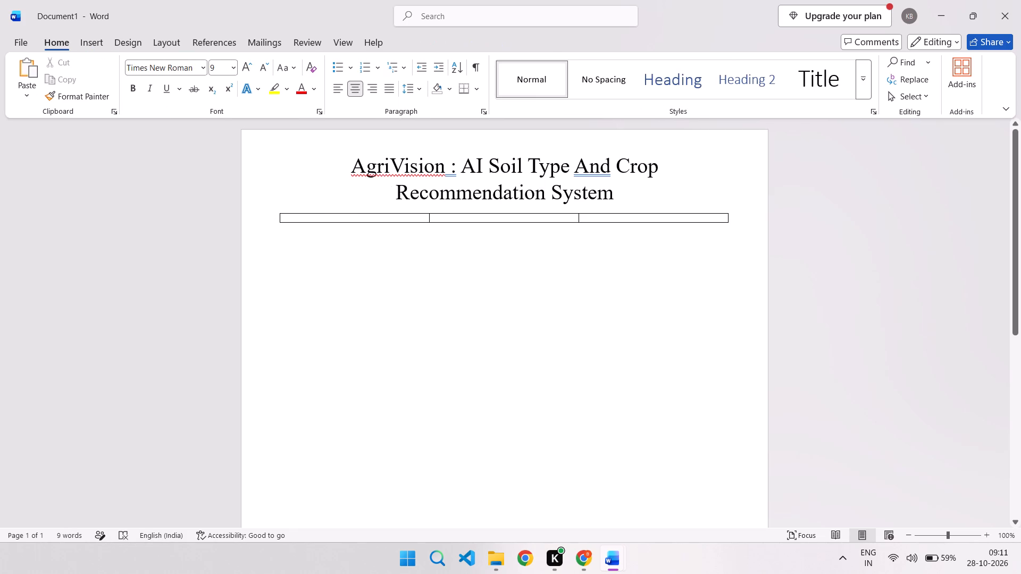
left_click(88, 40)
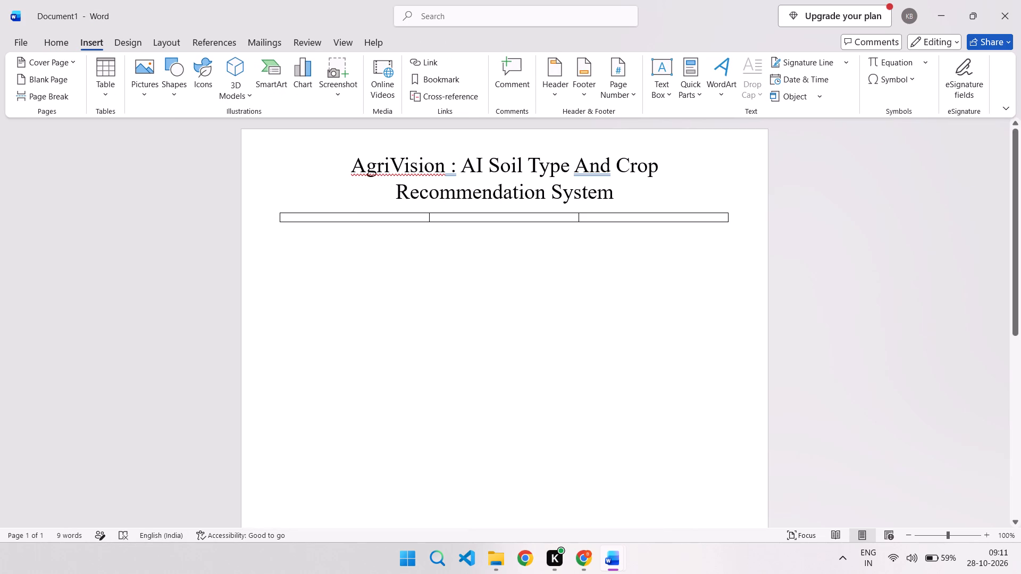
left_click(108, 96)
left_click(170, 256)
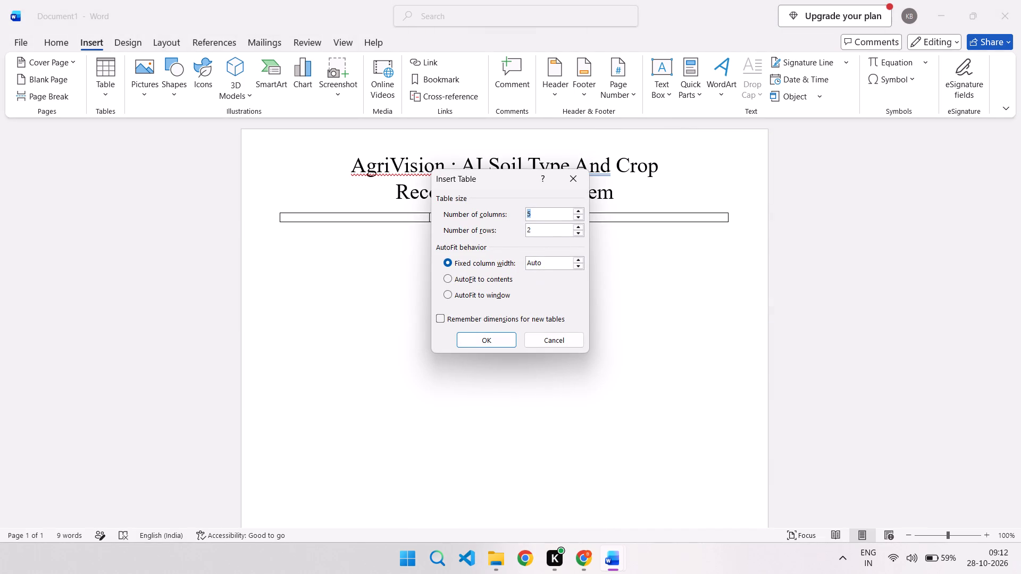
key("Down")
key("Down")
key("Down")
left_click(543, 232)
key("Down")
left_click(489, 334)
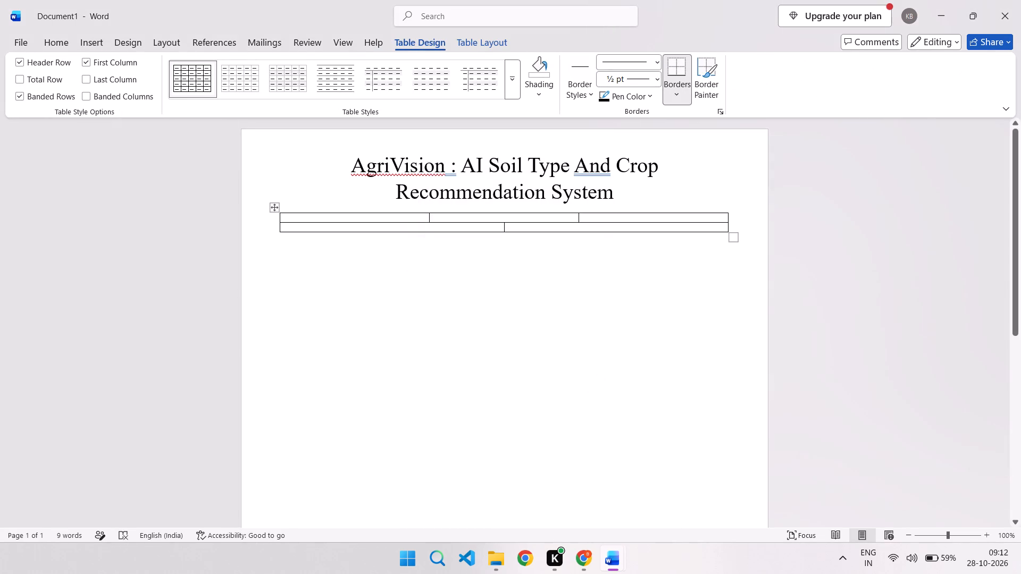
Copy the 1st author block from ms_word_template_changed into the first cell of Document1's table and remove the trailing blank line.
left_click(344, 215)
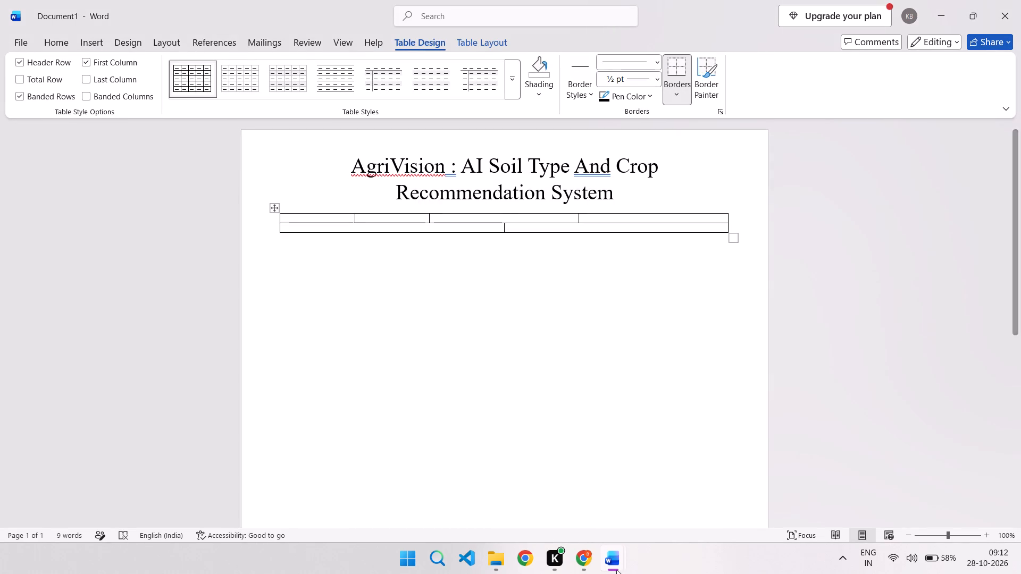
left_click(590, 536)
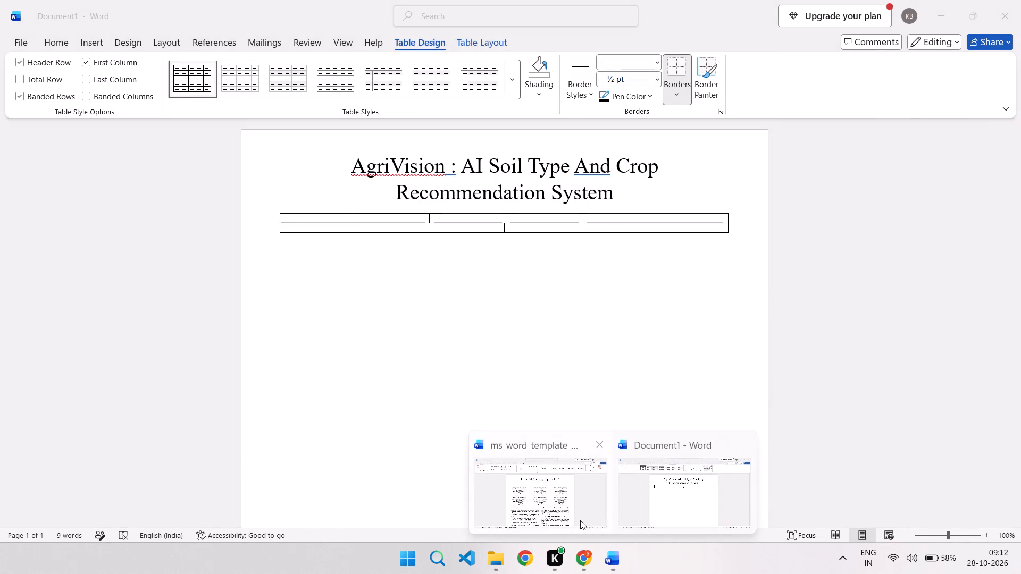
left_click(580, 520)
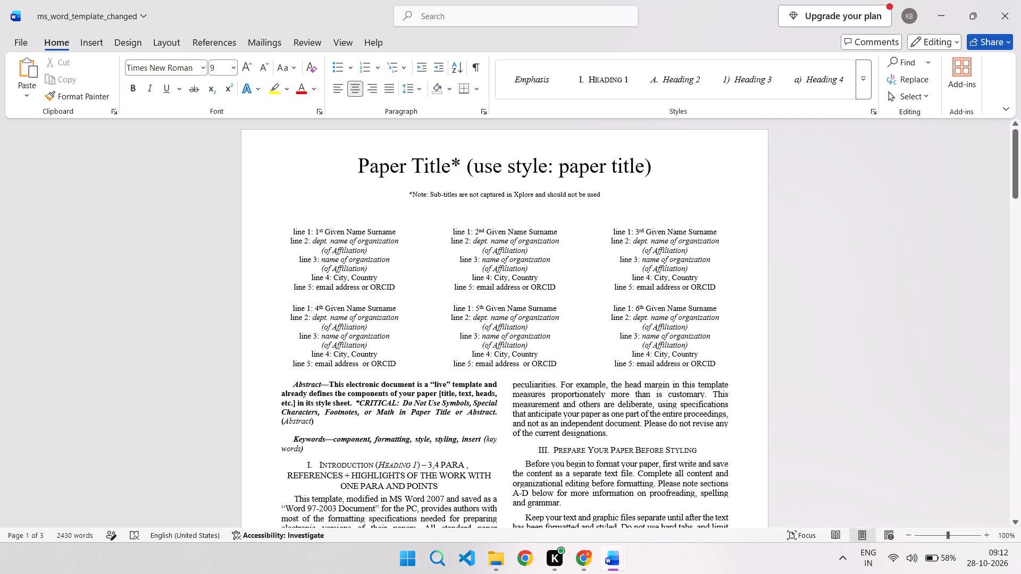
left_click_drag(398, 289, 293, 235)
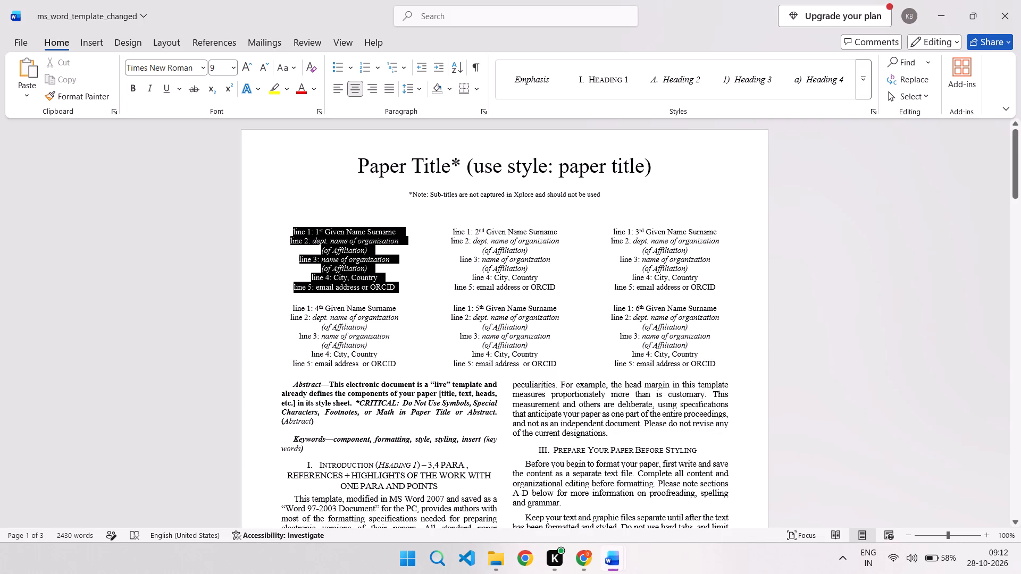
left_click_drag(293, 235, 293, 234)
key("ctrl+c")
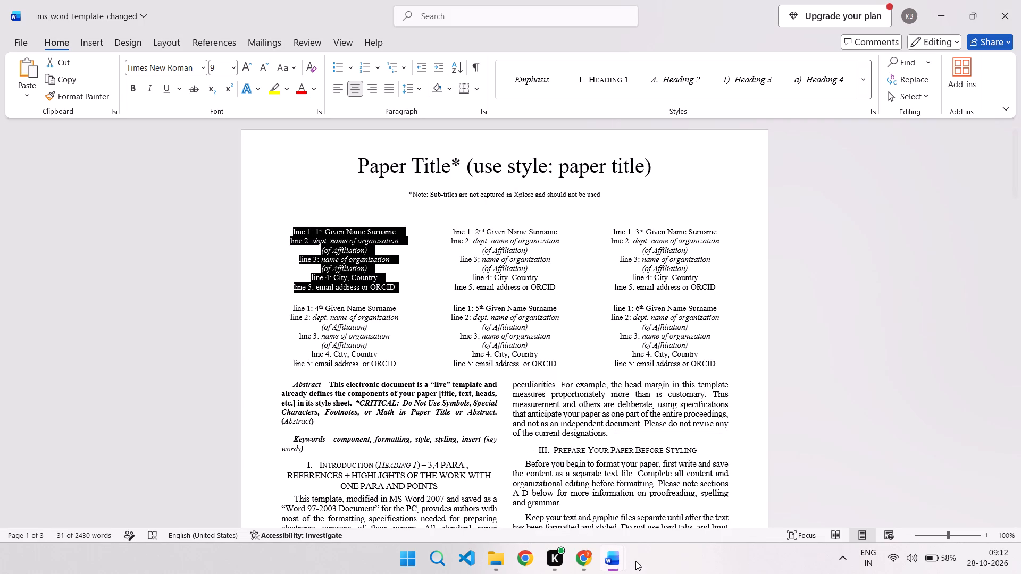
left_click(659, 455)
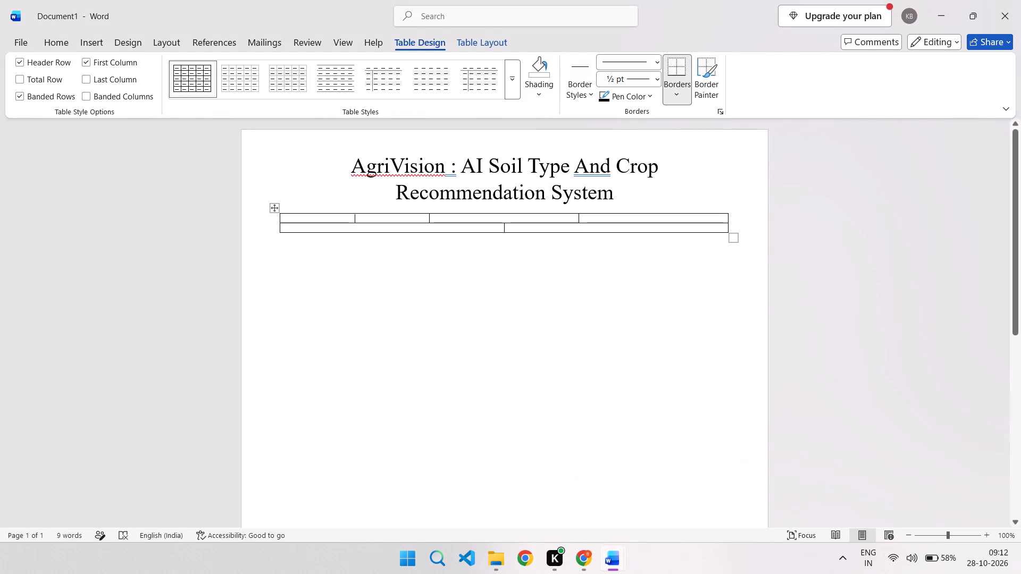
key("ctrl+v")
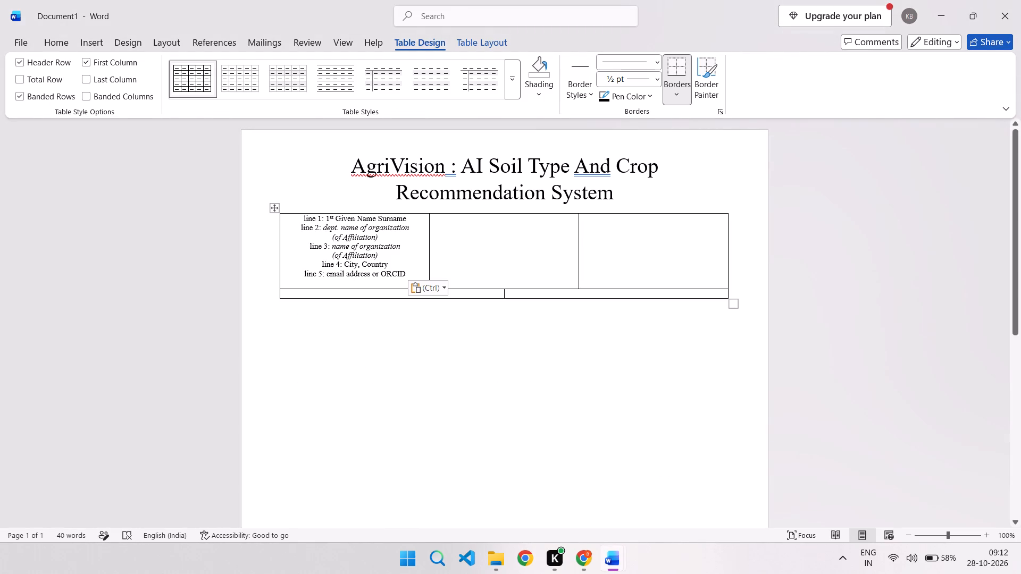
key("BackSpace")
key("BackSpace")
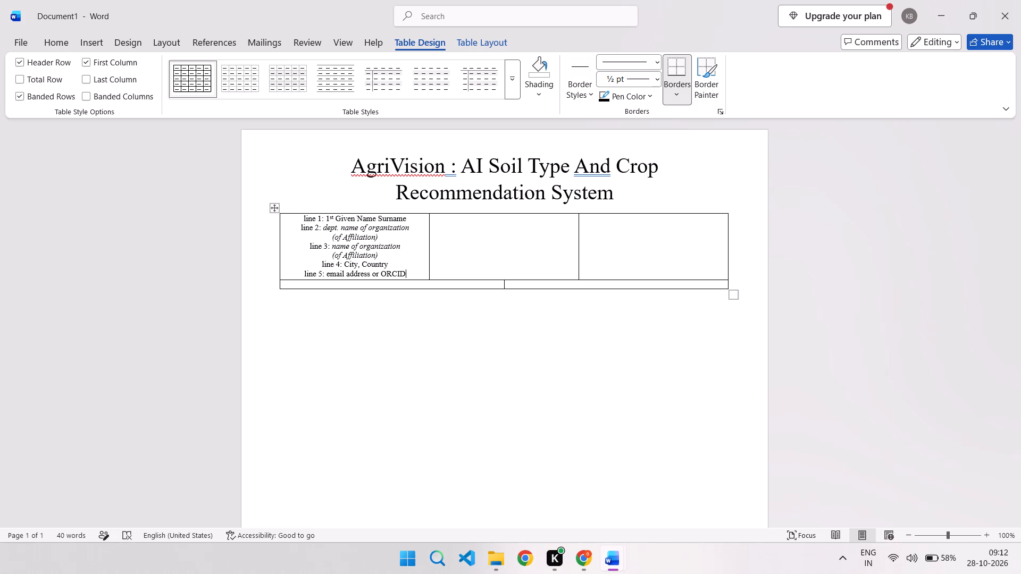
Replace the name placeholder on line 1 of the first author cell with the first author's name.
triple_click(356, 217)
left_click(356, 217)
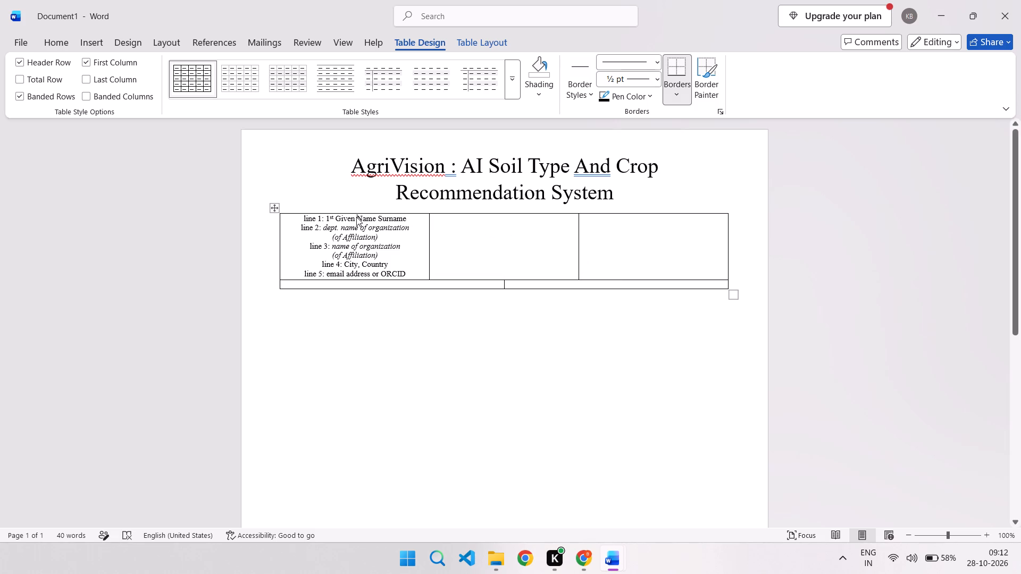
left_click_drag(408, 221, 306, 222)
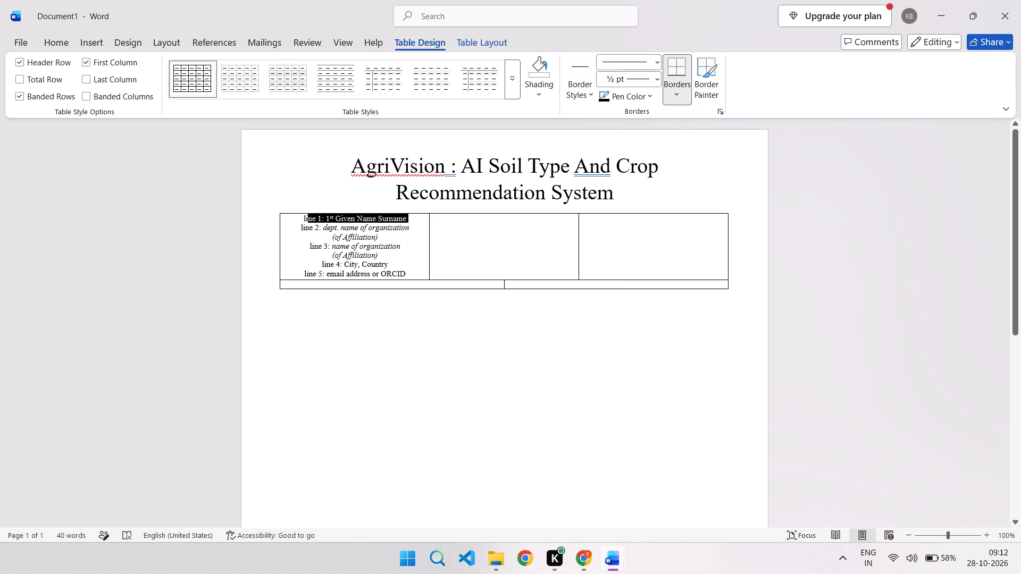
left_click_drag(306, 222, 306, 222)
key("shift+m")
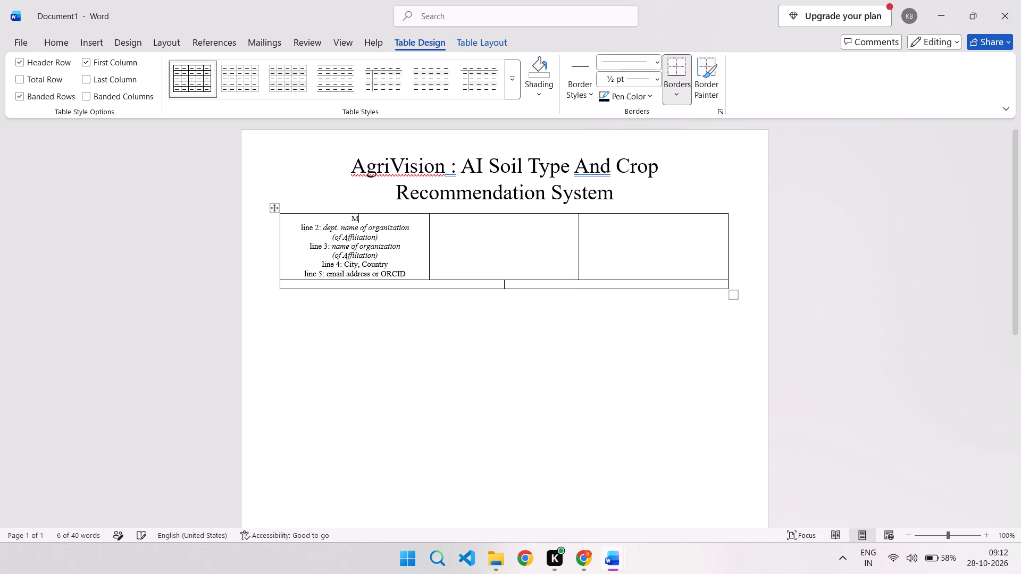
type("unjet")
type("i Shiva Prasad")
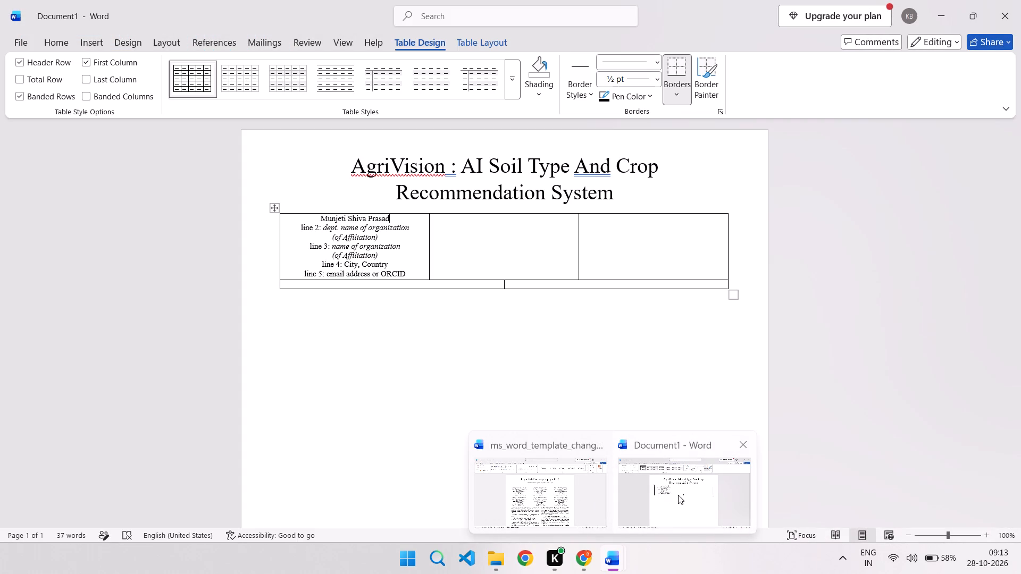
left_click(678, 495)
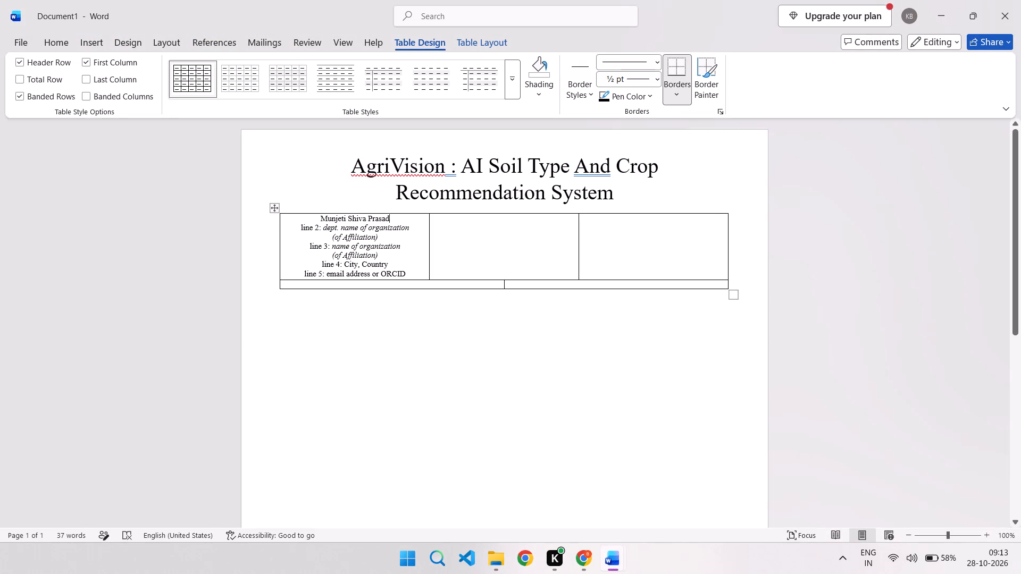
Change line 2 of the first author cell to "dept. of Computer Science and Engineering", removing the "line 2:" label and the affiliation placeholder.
left_click_drag(377, 240, 355, 240)
left_click_drag(355, 240, 339, 232)
left_click_drag(339, 232, 342, 229)
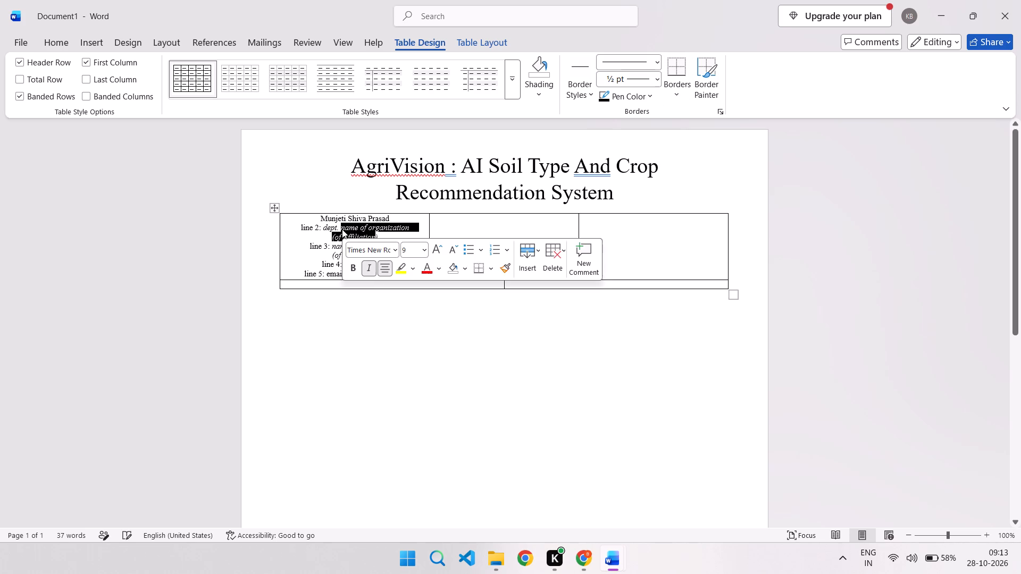
type("of")
key("space")
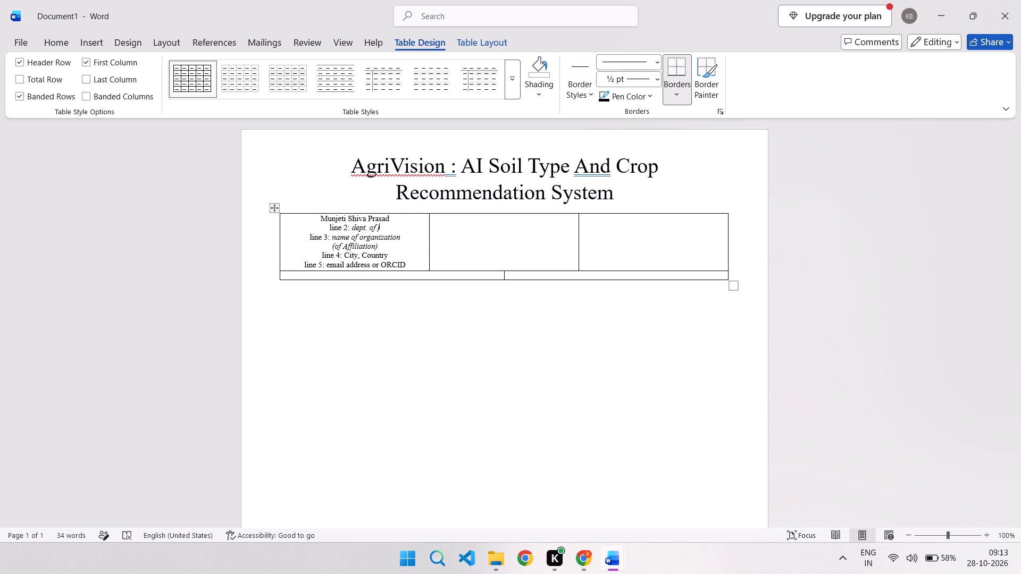
type("Computer")
key("space")
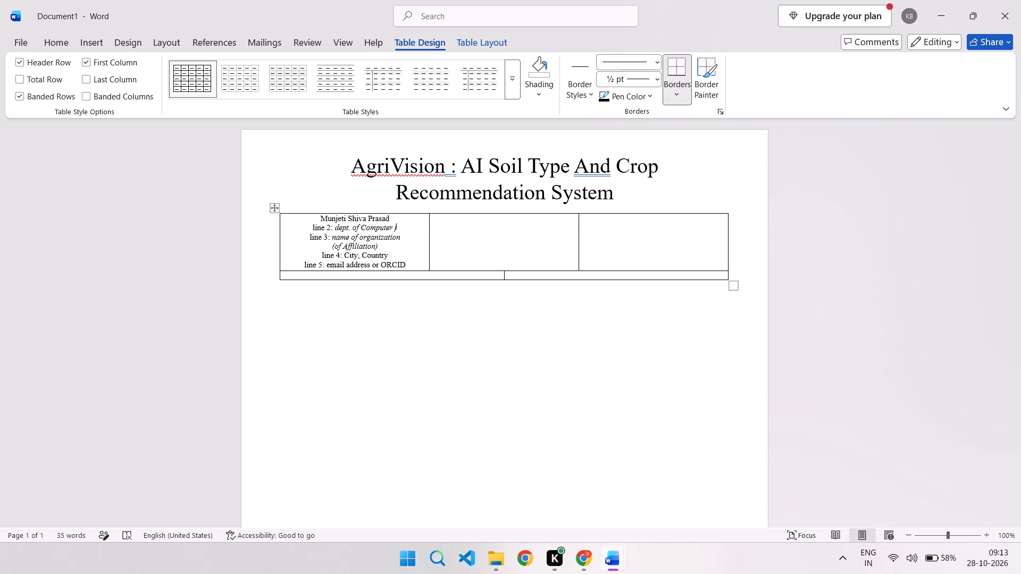
key("Delete")
type("Science and Engineering")
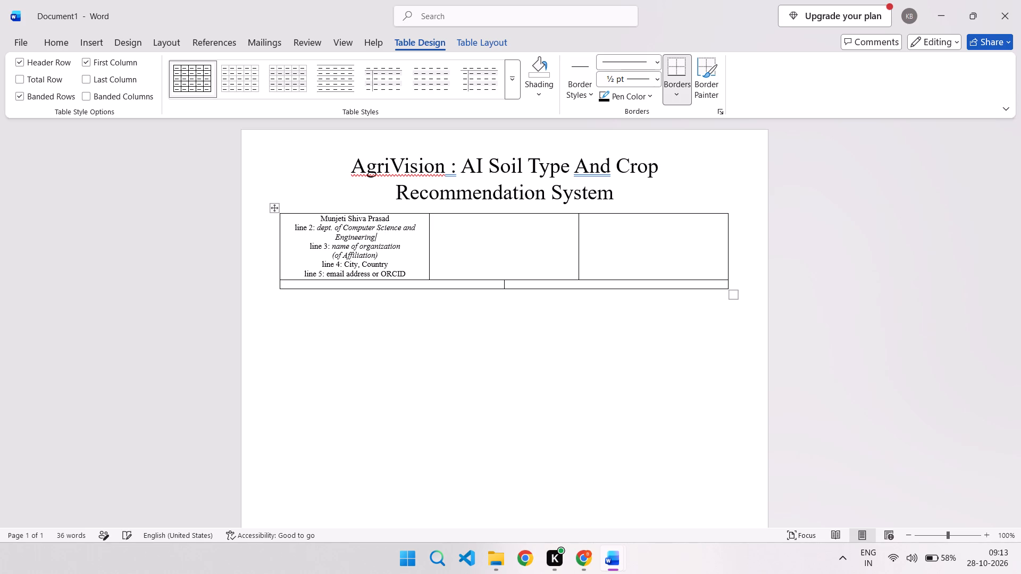
left_click(319, 229)
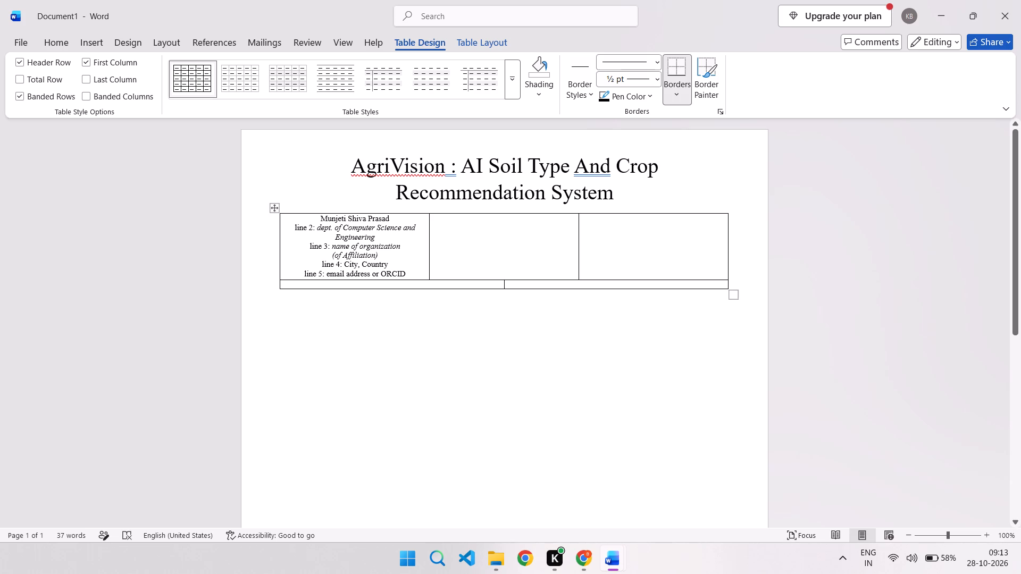
key("BackSpace")
key("BackSpace")
key("BackSpace")
key("BackSpace")
key("BackSpace")
key("BackSpace")
key("BackSpace")
key("BackSpace")
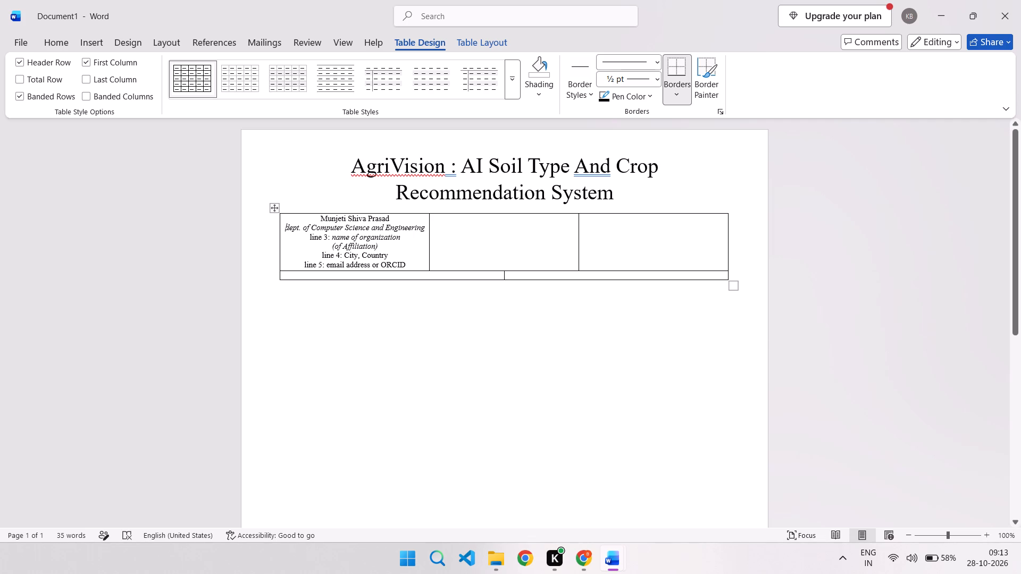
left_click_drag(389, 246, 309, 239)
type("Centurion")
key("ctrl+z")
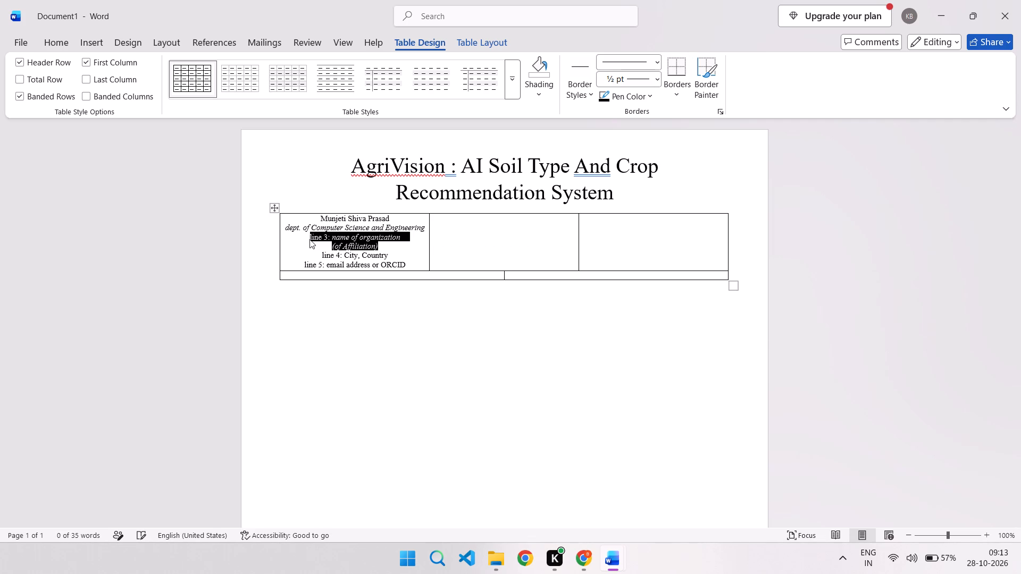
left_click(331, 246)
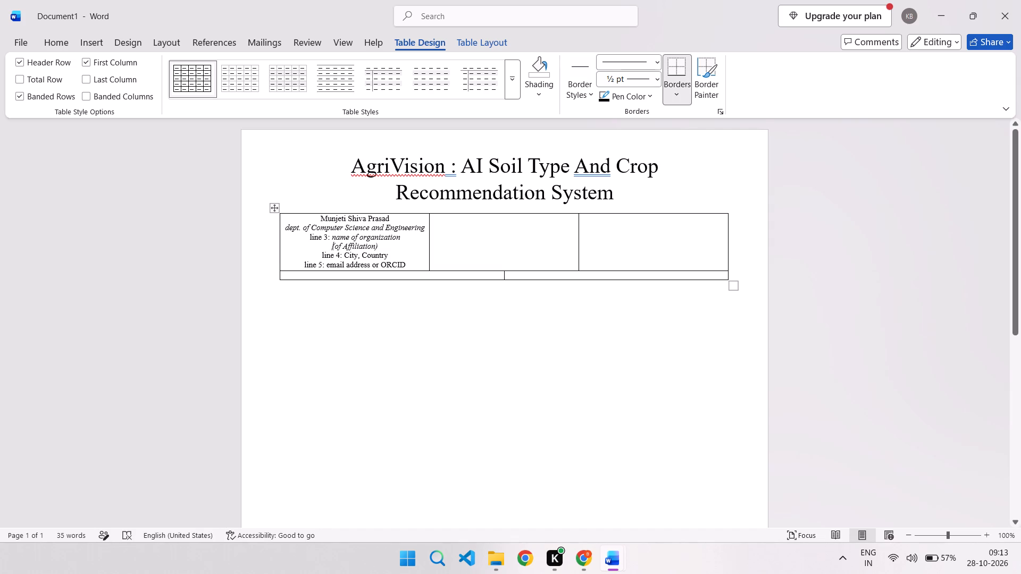
Replace the organization placeholder with "Centurion University of Technology and Management" in the first author cell, keeping its italics and removing the "line 3:" label.
left_click_drag(379, 249, 342, 237)
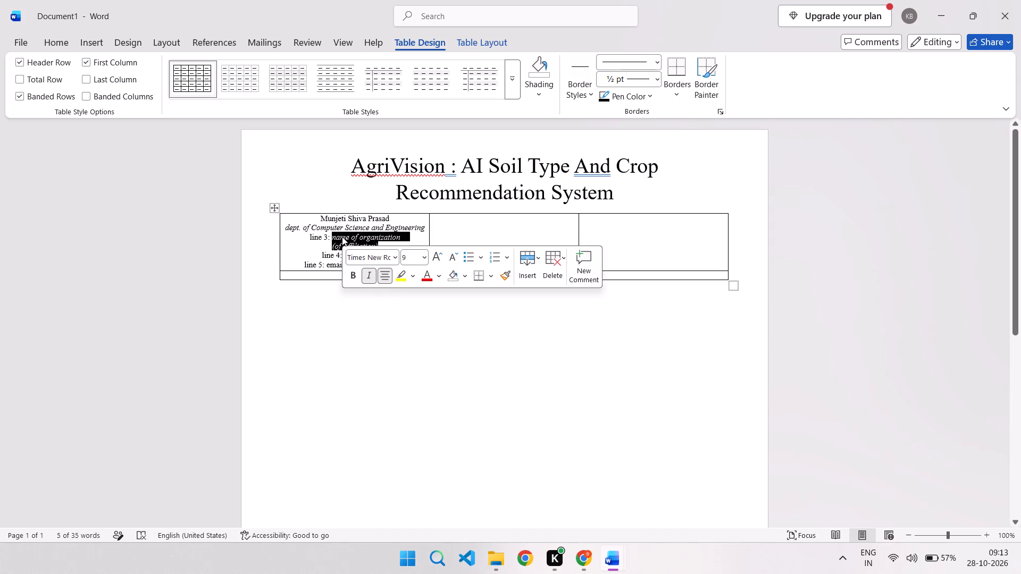
type("Centurion Univer")
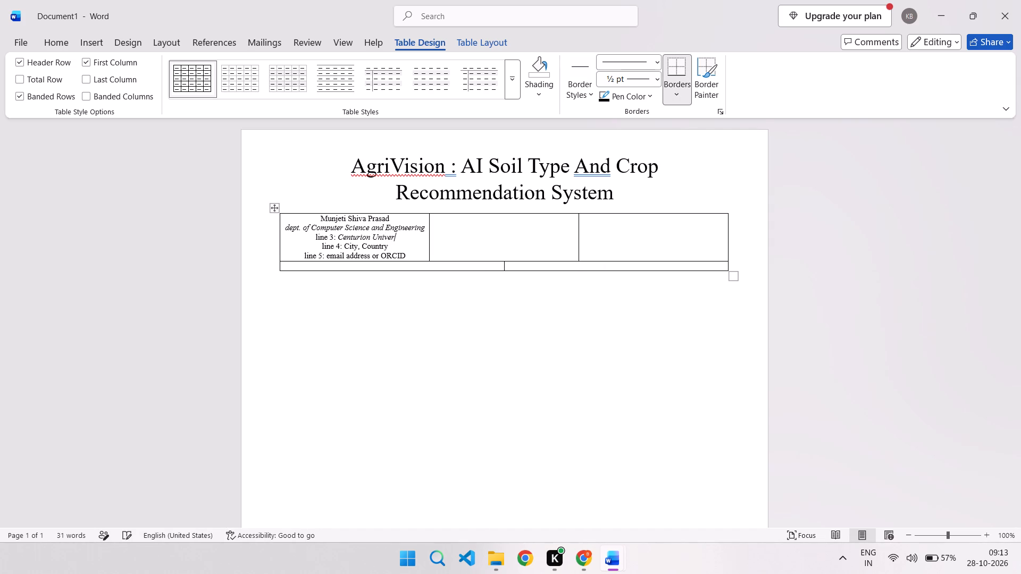
type("sity of Tech")
type("nology and")
key("space")
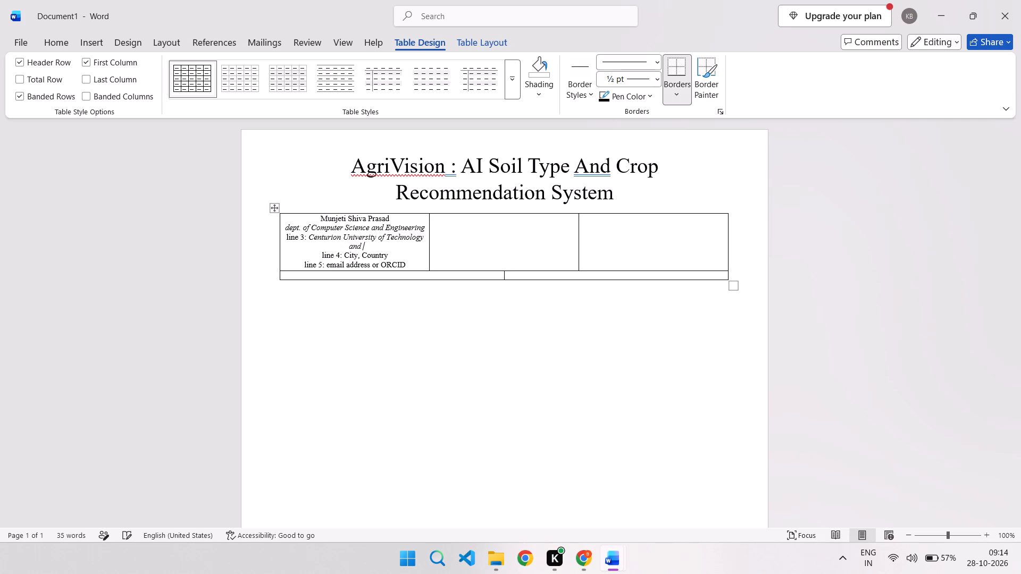
type("Managemnet")
key("BackSpace")
key("BackSpace")
key("BackSpace")
type("ent")
left_click(309, 235)
key("BackSpace")
key("BackSpace")
key("BackSpace")
key("BackSpace")
key("BackSpace")
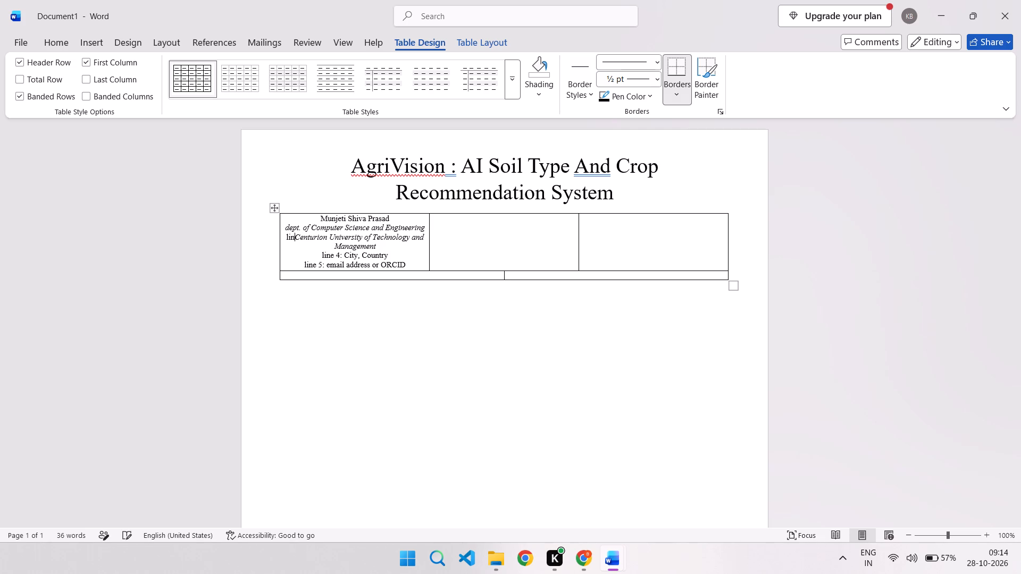
key("BackSpace")
key("BackSpace")
key("BackSpace")
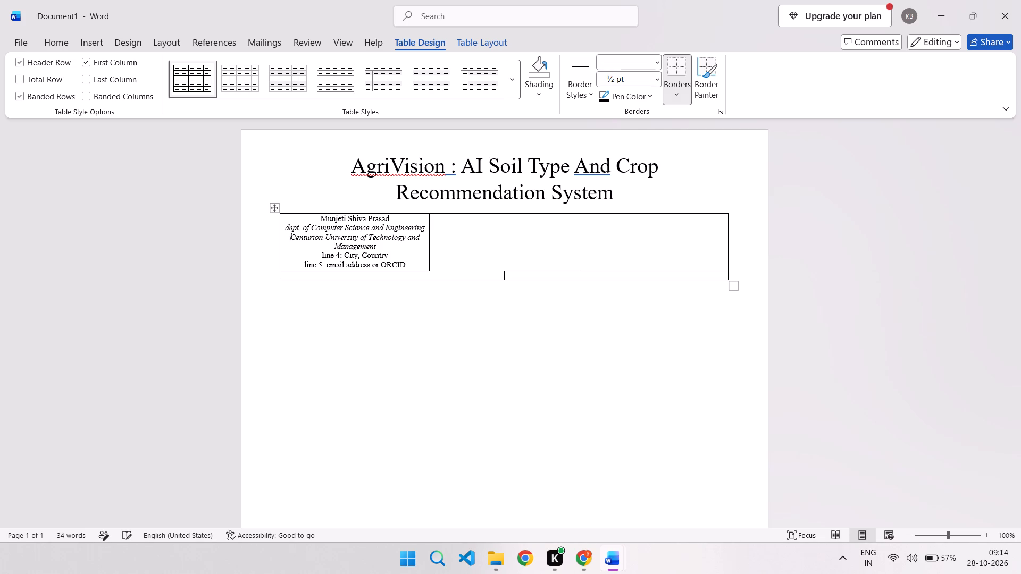
Replace the whole "line 4: City, Country" placeholder in the first author cell with "Gajapati, Odisha, India".
left_click_drag(392, 256, 346, 254)
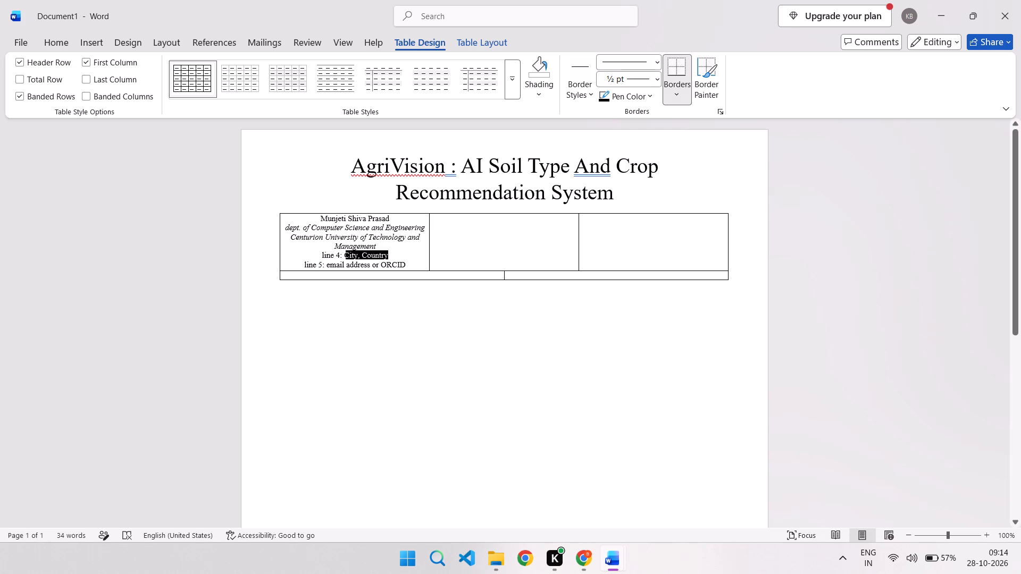
left_click_drag(346, 254, 327, 254)
type("Gaja")
type("pati")
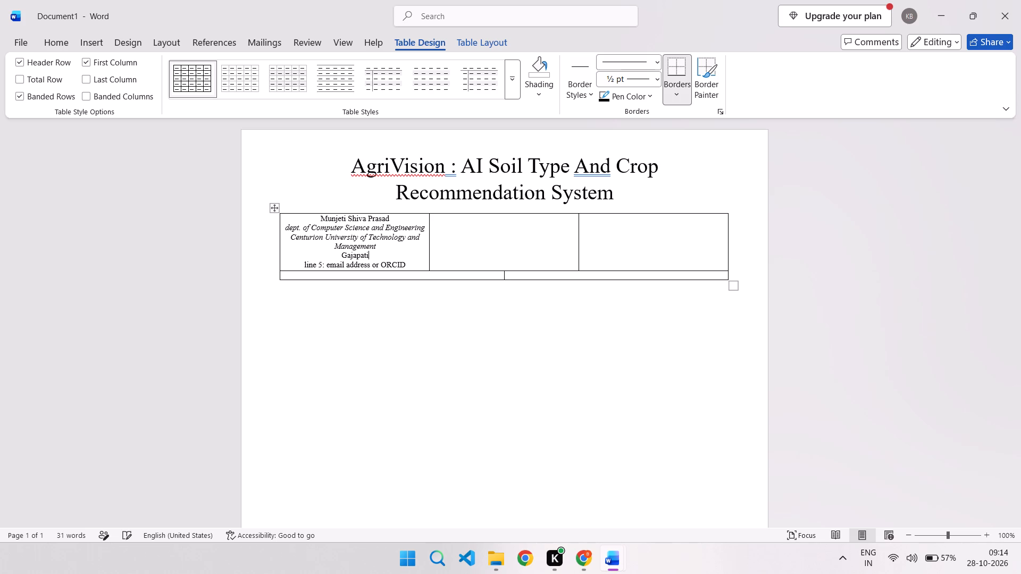
key("space")
type(",")
key("BackSpace")
key("BackSpace")
type(", Odisha, India")
Select the entire "line 5: email address or ORCID" placeholder in the first author cell.
left_click_drag(407, 264, 322, 267)
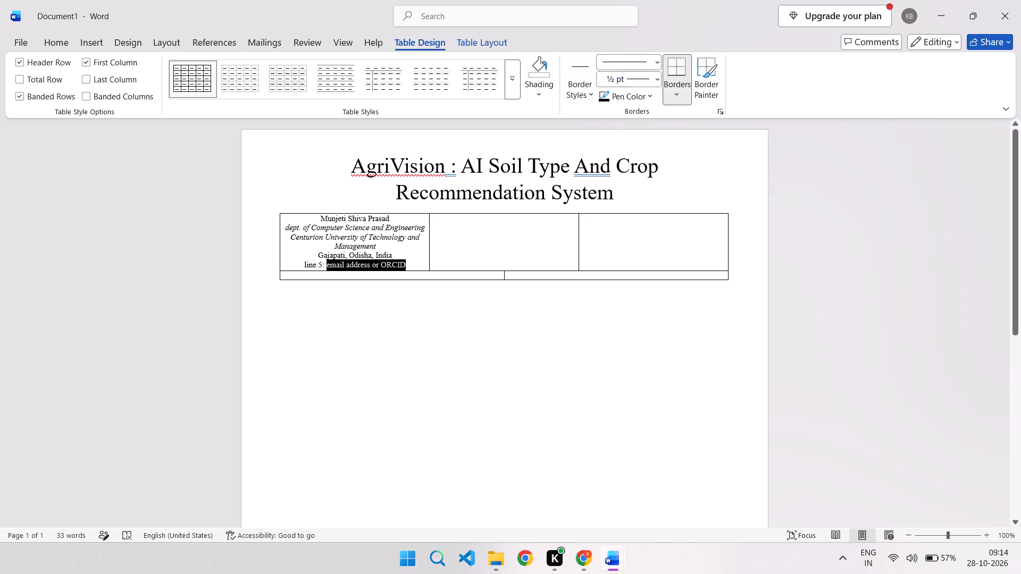
left_click_drag(322, 267, 328, 267)
left_click_drag(328, 267, 309, 267)
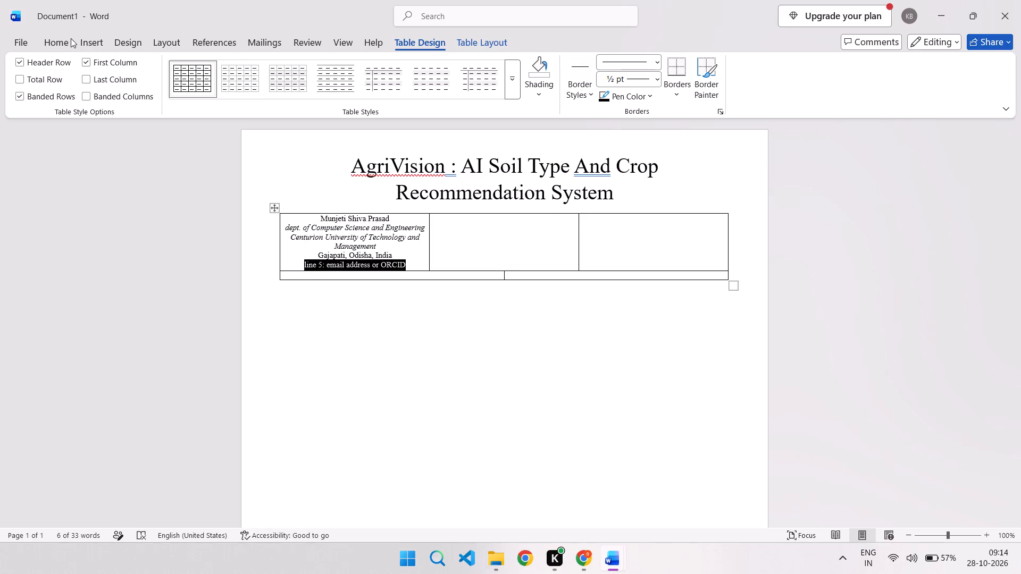
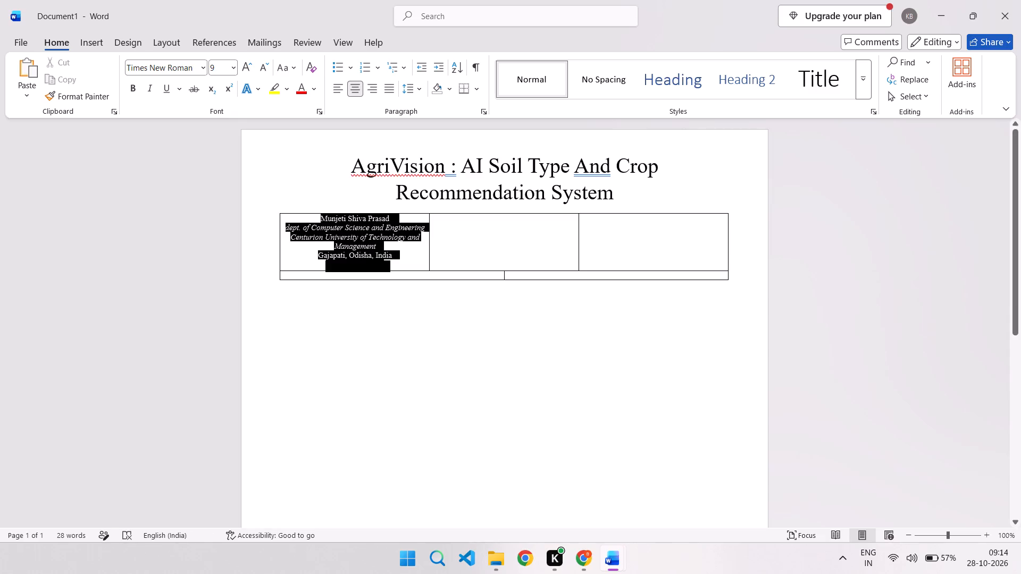
Copy the complete author block in the first table cell, from the name line through the email line.
left_click_drag(324, 218, 324, 217)
key("ctrl+c")
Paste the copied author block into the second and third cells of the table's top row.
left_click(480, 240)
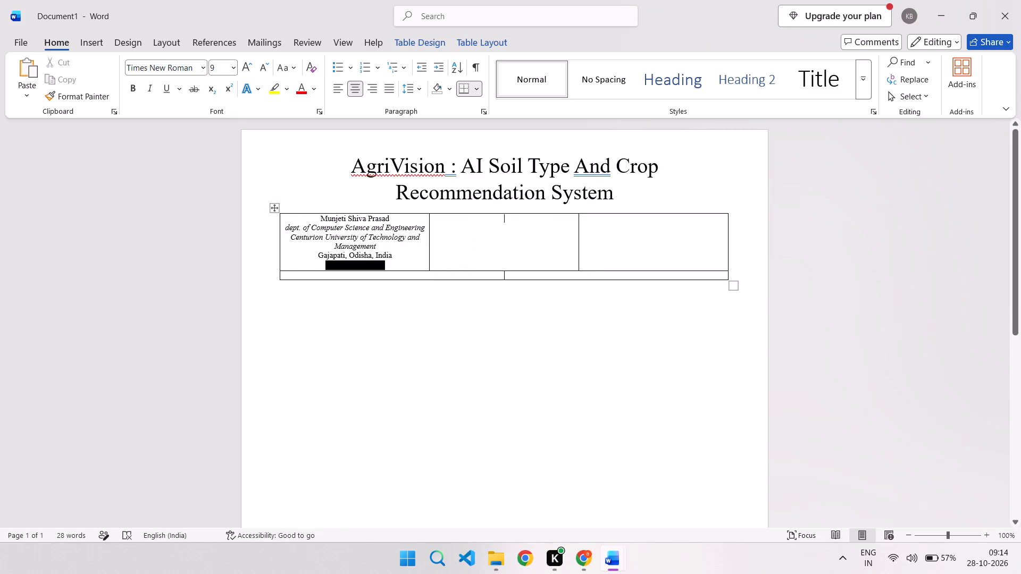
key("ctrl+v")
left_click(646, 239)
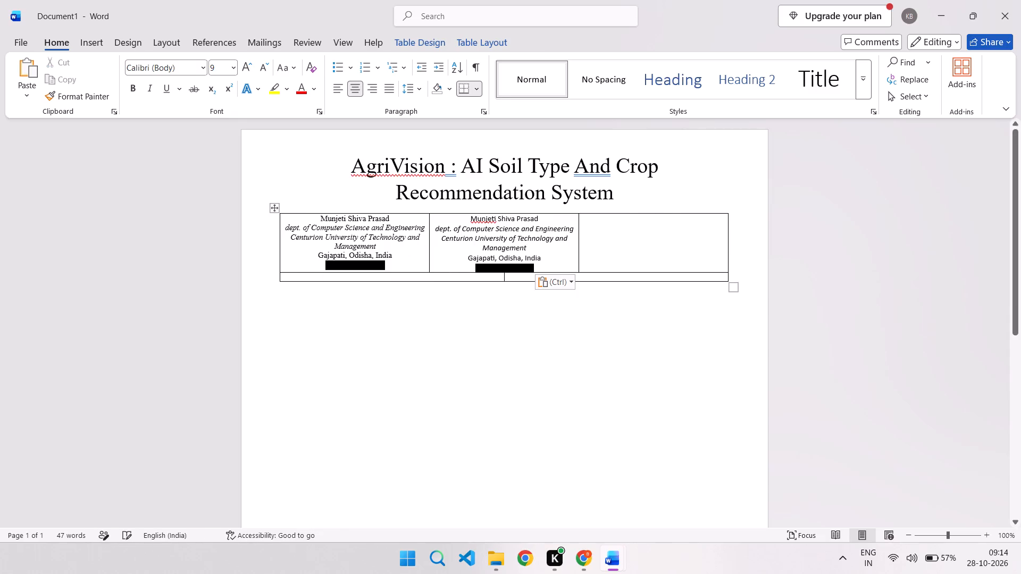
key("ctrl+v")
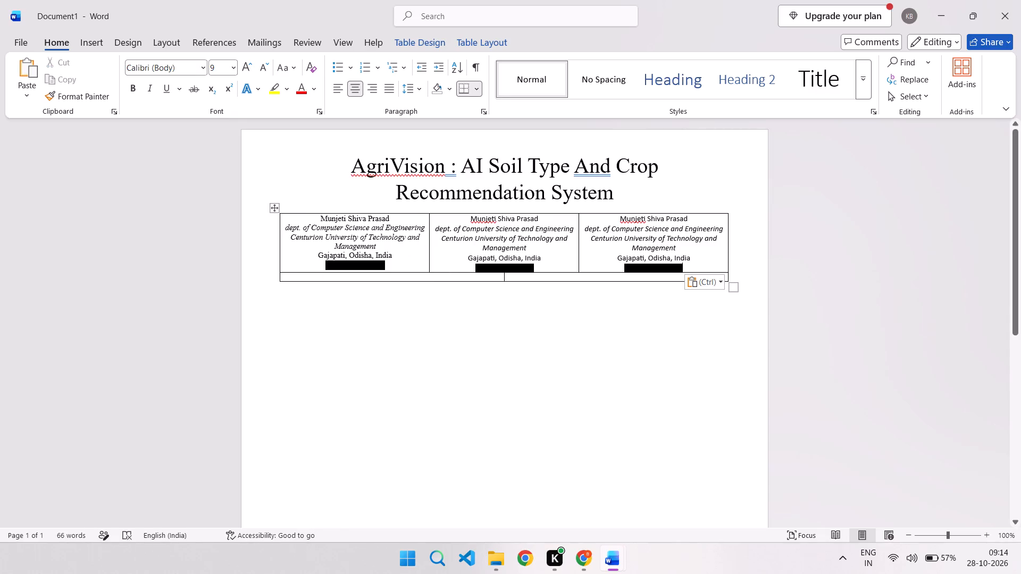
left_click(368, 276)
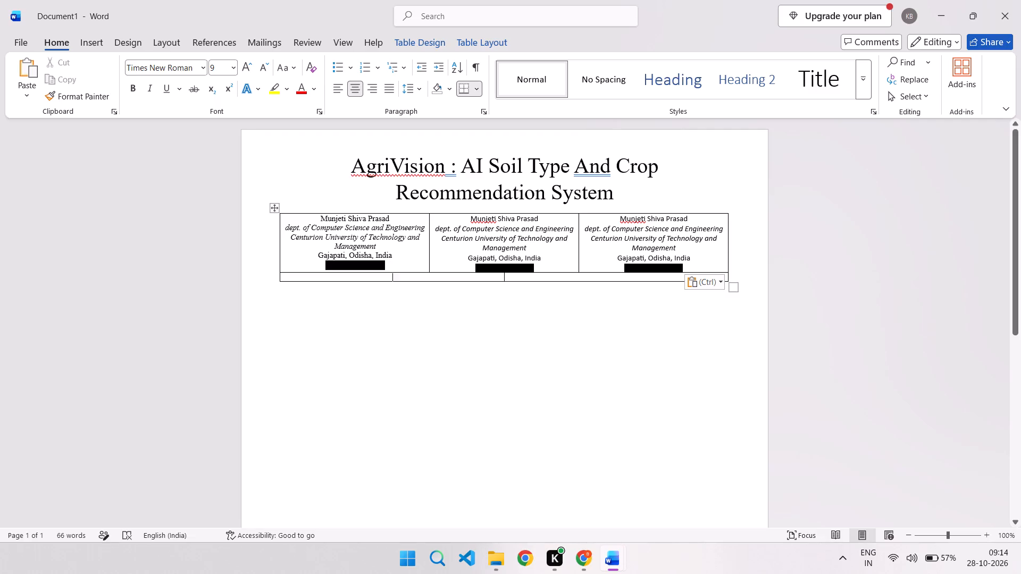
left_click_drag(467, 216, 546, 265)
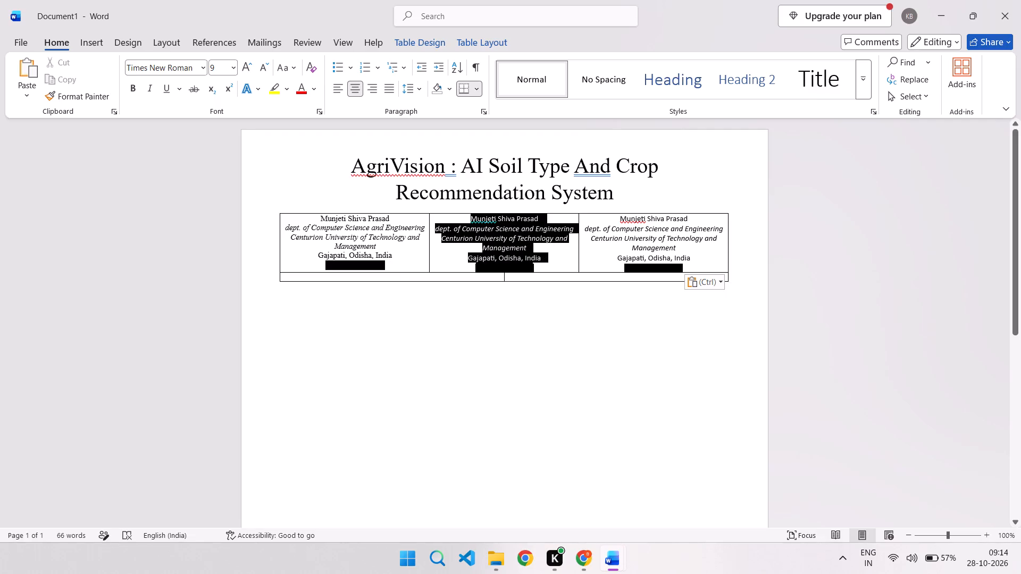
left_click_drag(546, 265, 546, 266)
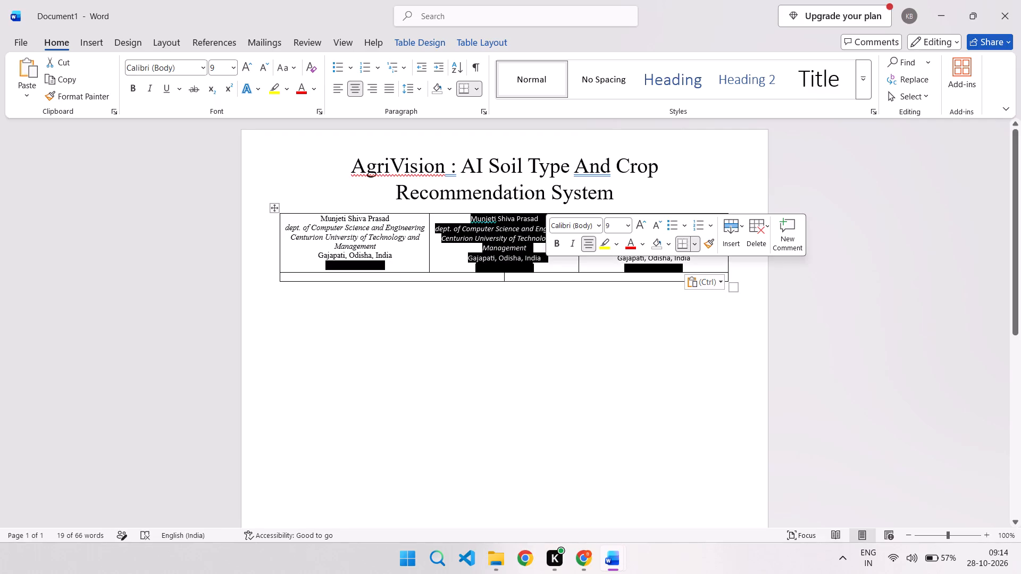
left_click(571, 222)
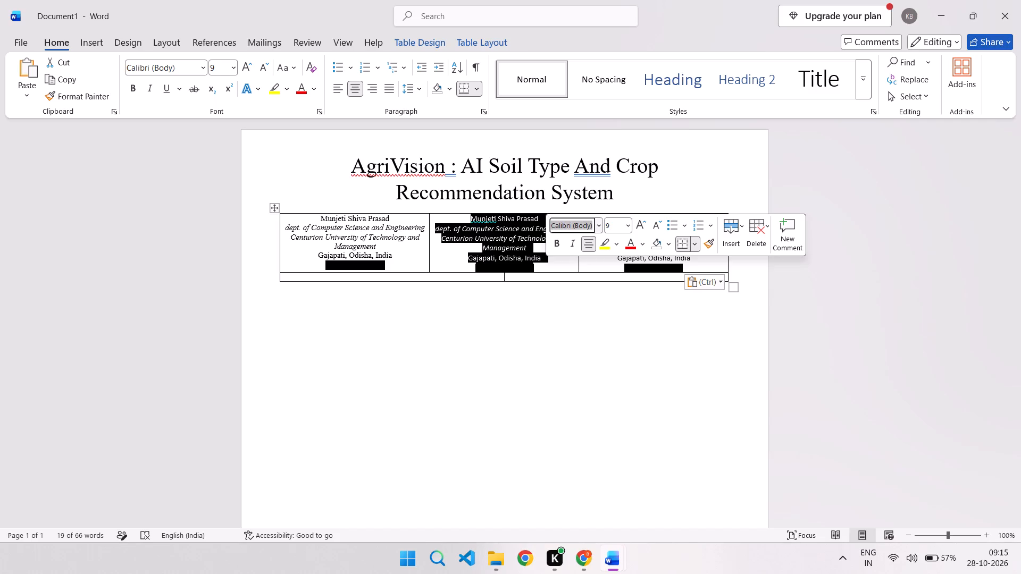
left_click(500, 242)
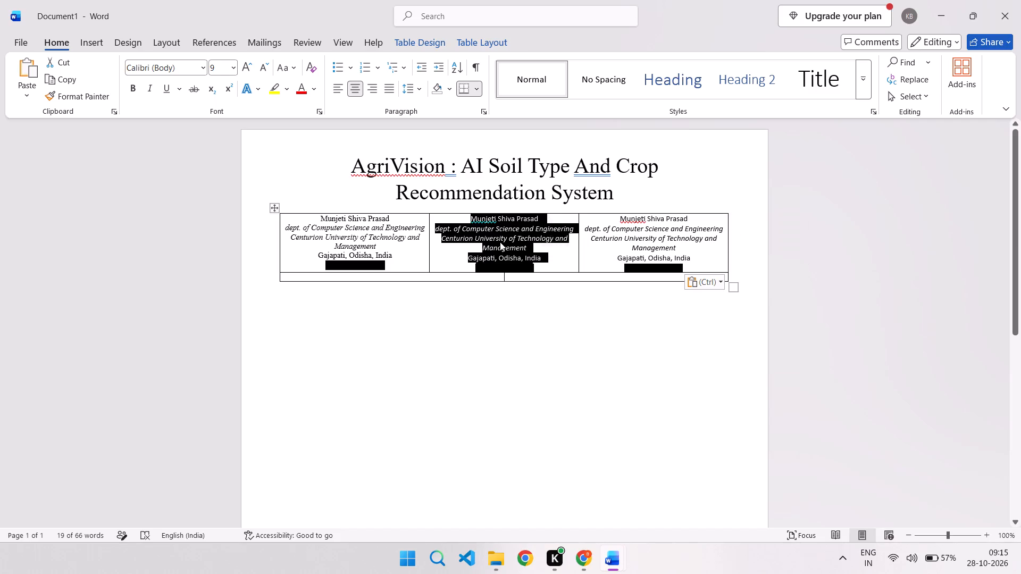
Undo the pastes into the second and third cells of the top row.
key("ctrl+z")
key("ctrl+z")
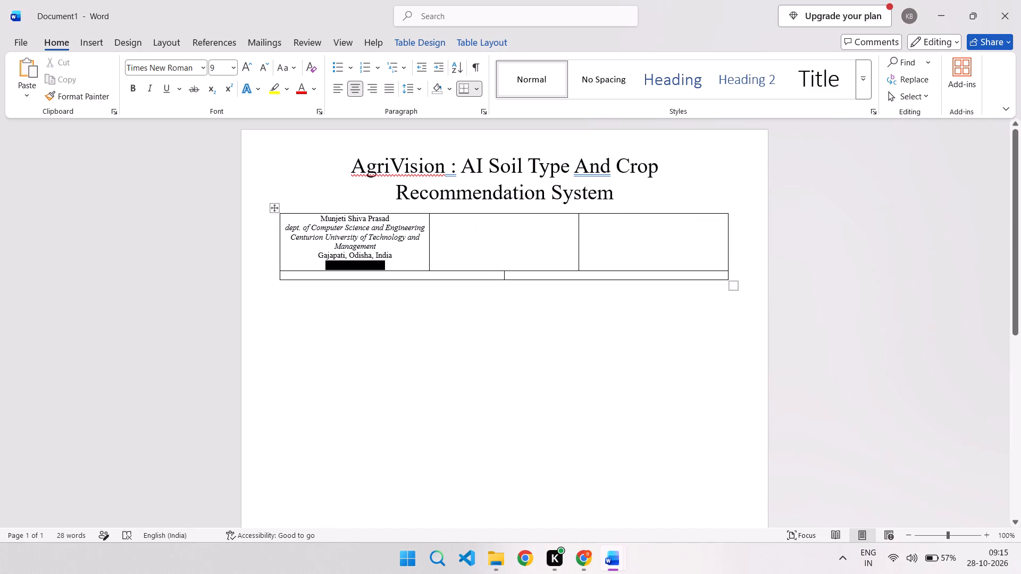
Paste the copied author block into the second cell of the table's top row.
left_click(498, 239)
left_click_drag(388, 267, 322, 219)
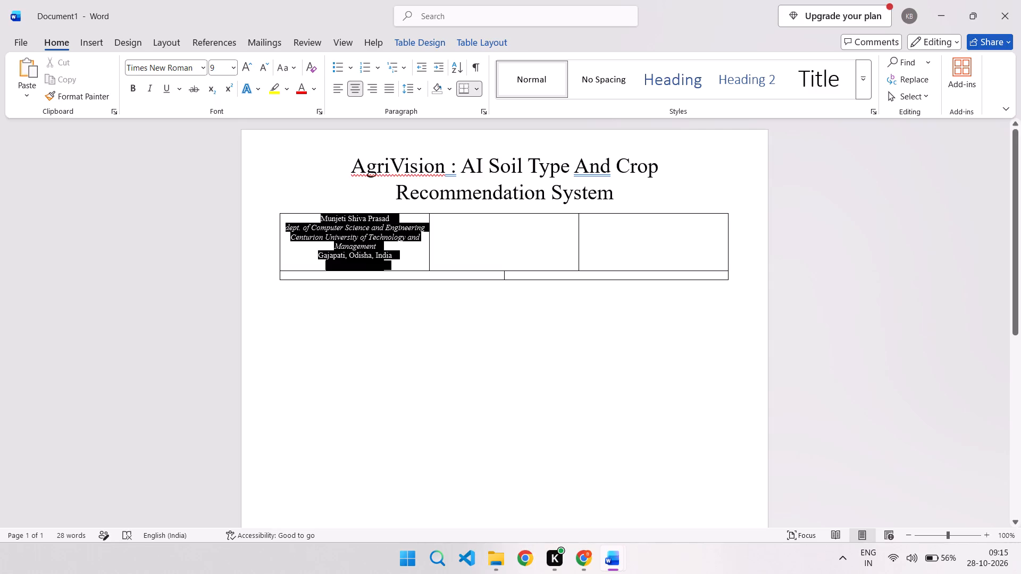
left_click_drag(322, 219, 339, 222)
left_click(464, 222)
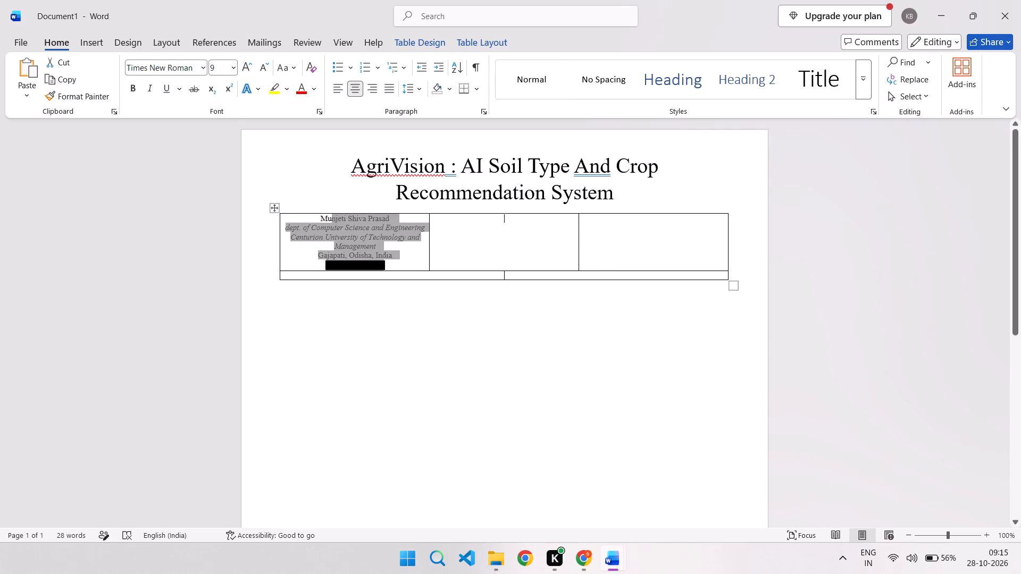
key("ctrl+v")
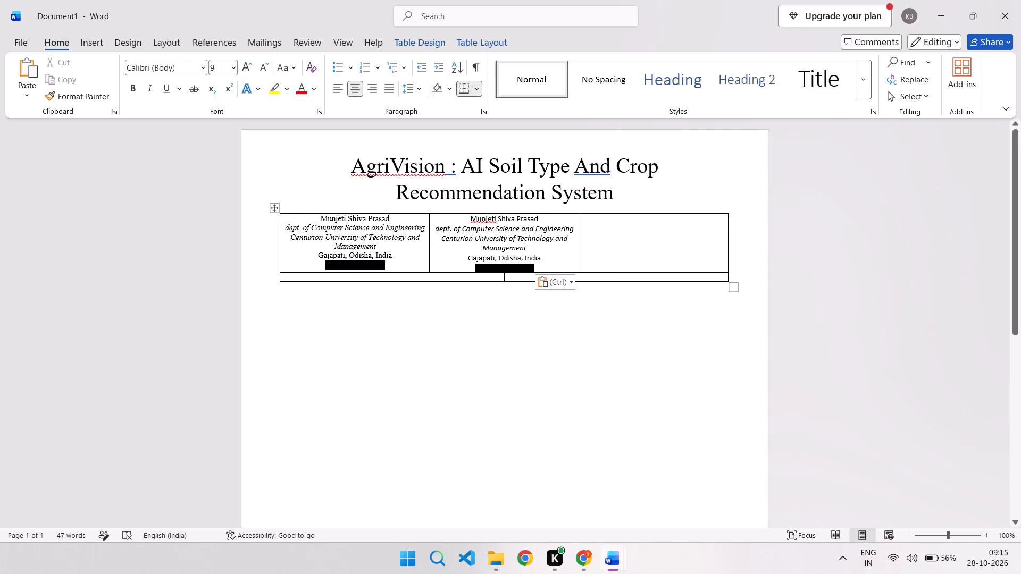
Set the font of all text in the second author cell to Times New Roman.
left_click(512, 233)
triple_click(512, 233)
left_click(537, 255)
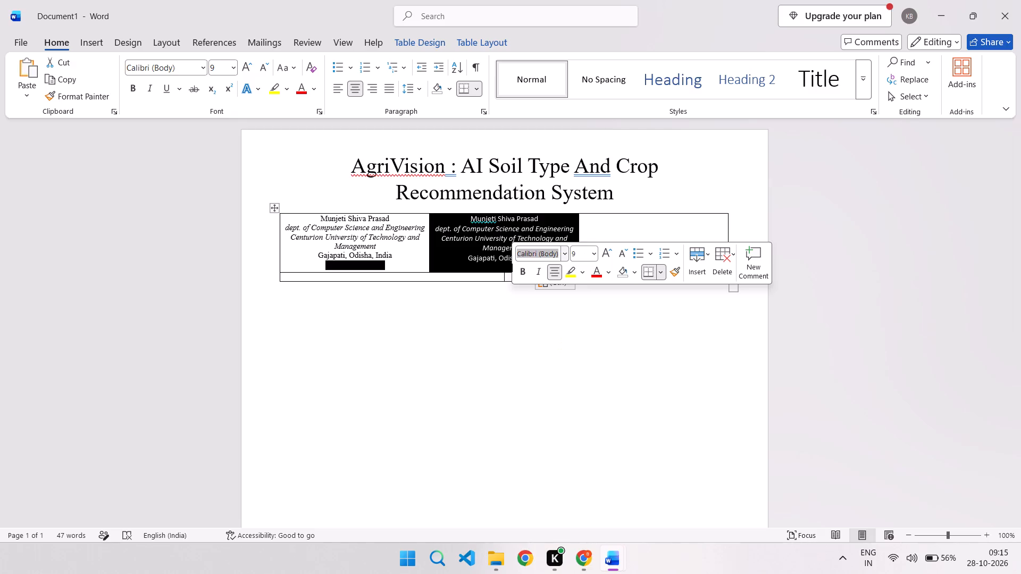
type("tim")
key("Return")
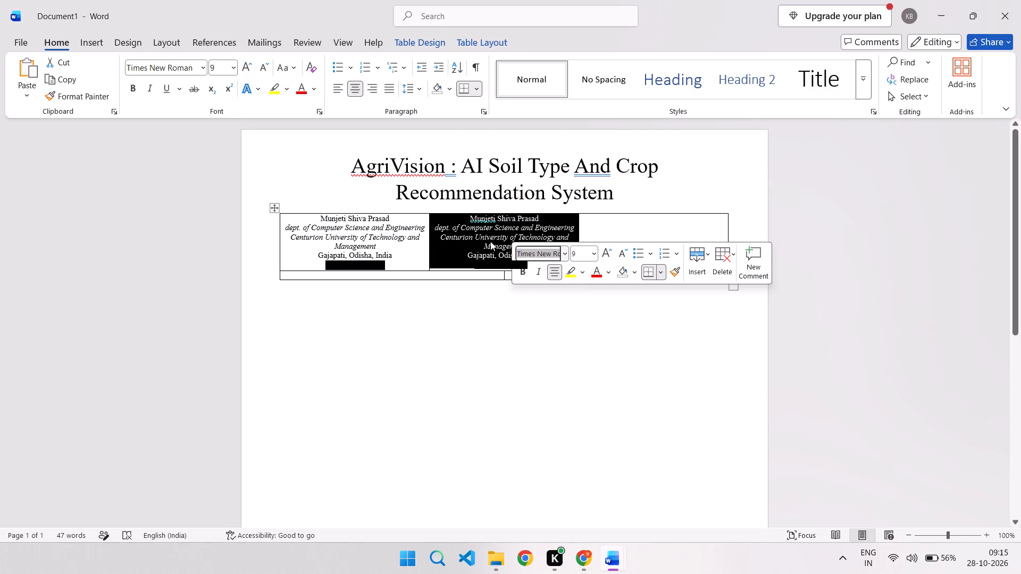
left_click(490, 241)
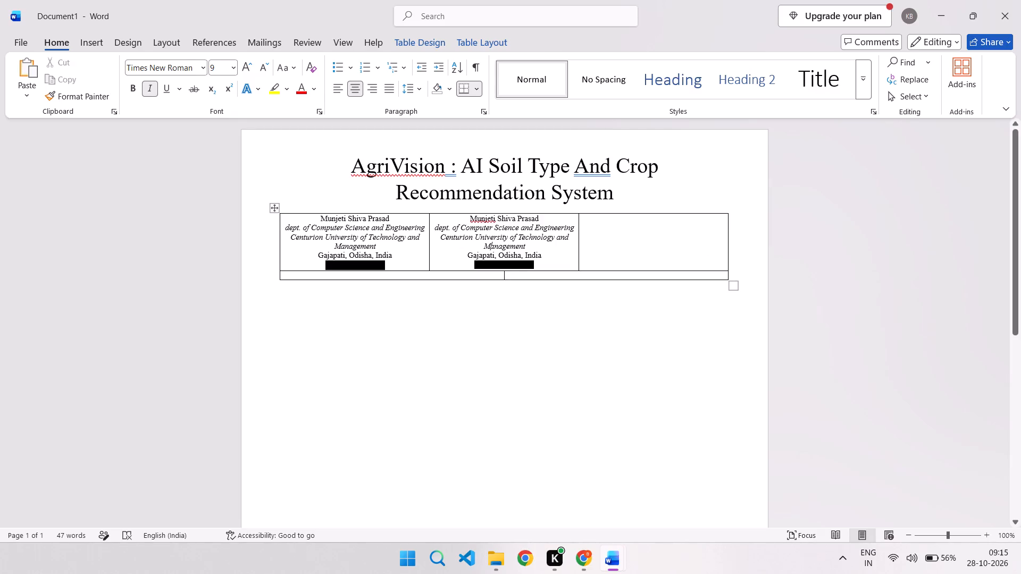
left_click(510, 217)
Paste the author block into the third cell of the top row and set its font to Times New Roman.
left_click(627, 237)
key("ctrl+v")
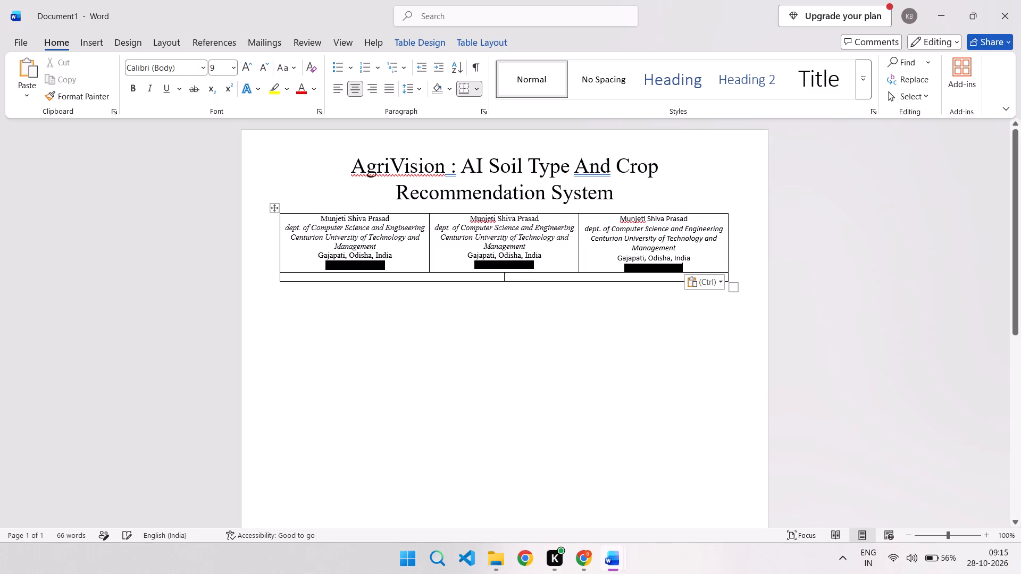
triple_click(651, 240)
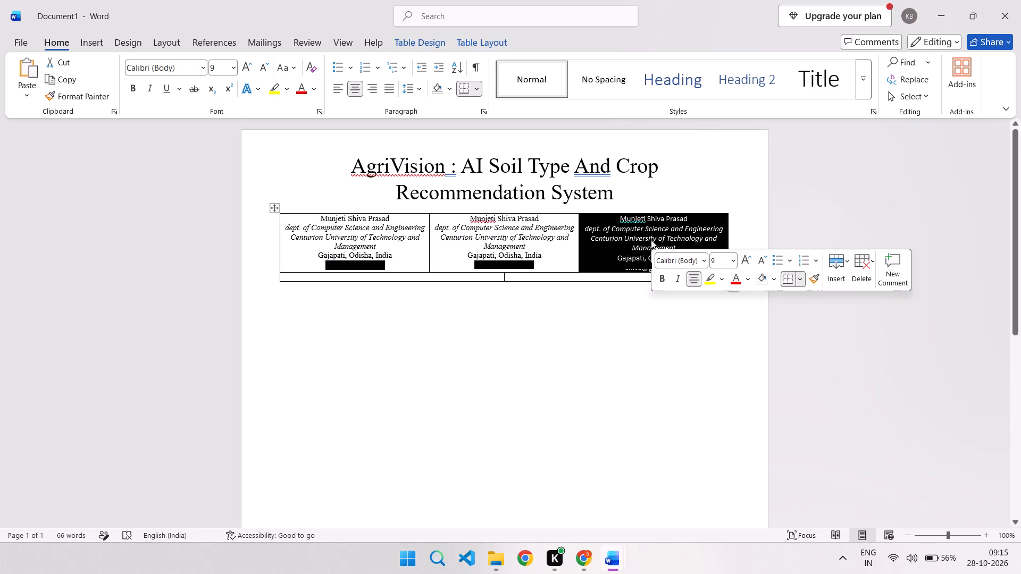
left_click(666, 261)
type("ti")
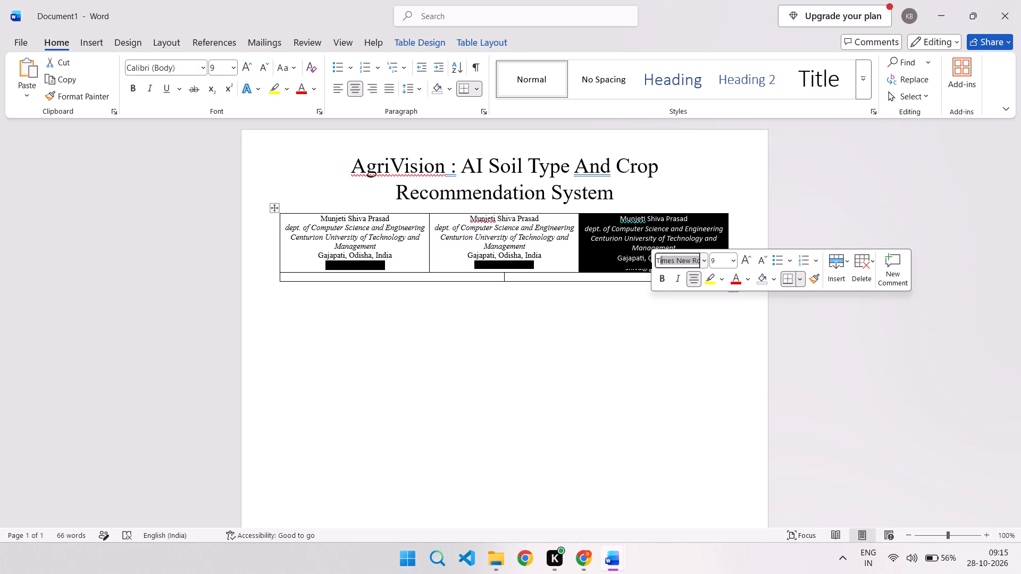
key("Return")
Paste the copied author block into both cells of the table's bottom row.
left_click(386, 276)
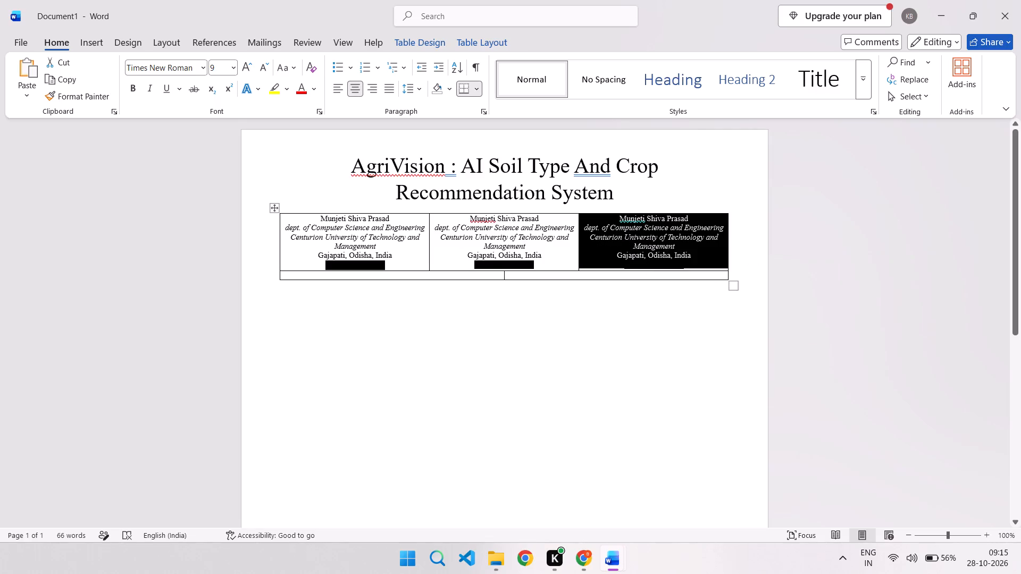
key("ctrl+v")
left_click(573, 296)
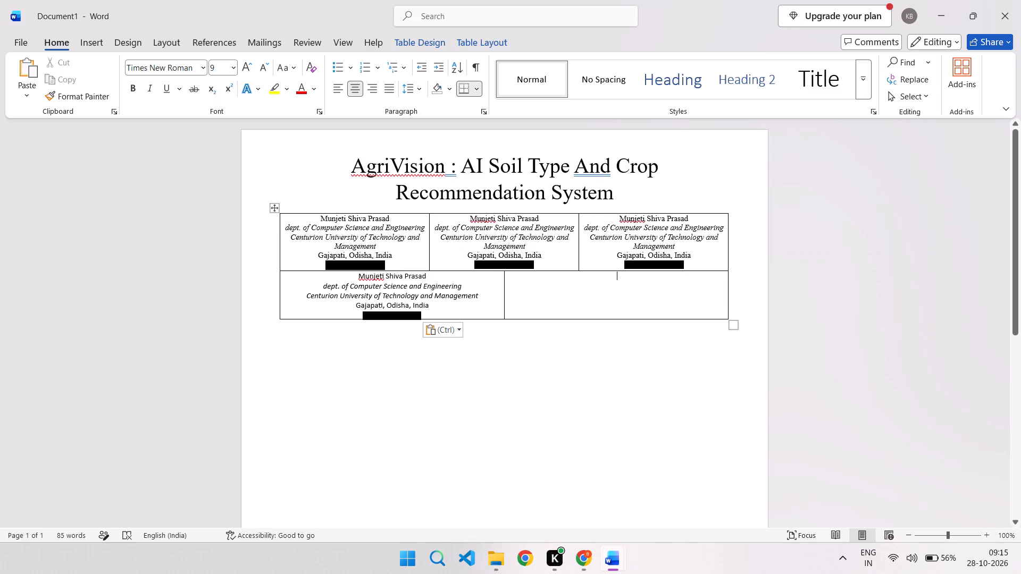
key("ctrl+v")
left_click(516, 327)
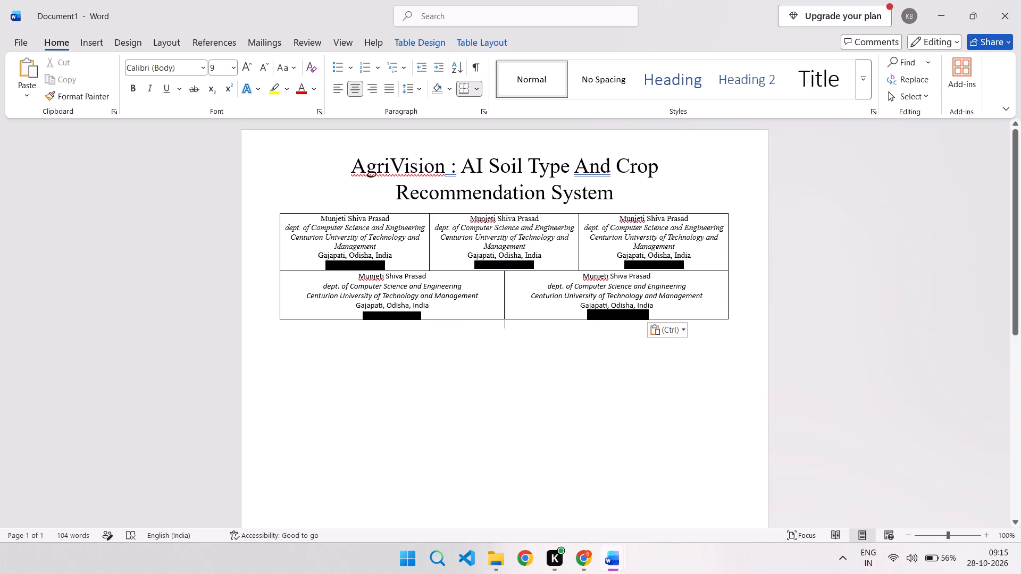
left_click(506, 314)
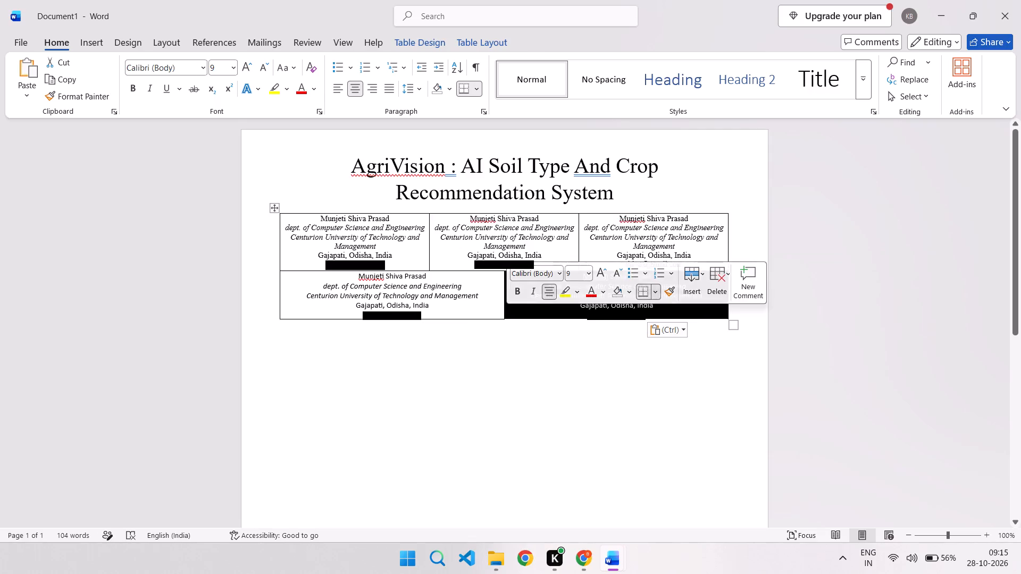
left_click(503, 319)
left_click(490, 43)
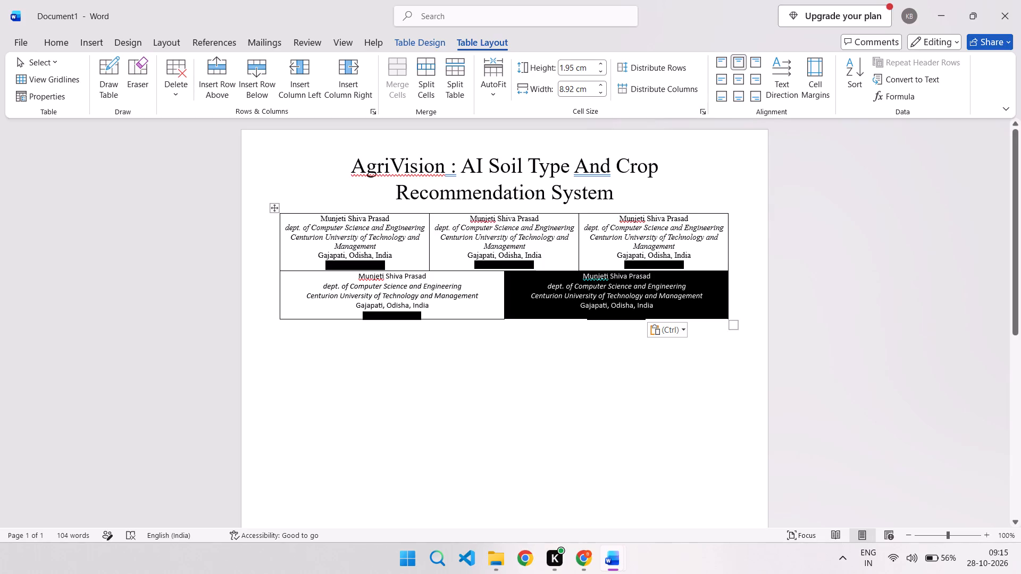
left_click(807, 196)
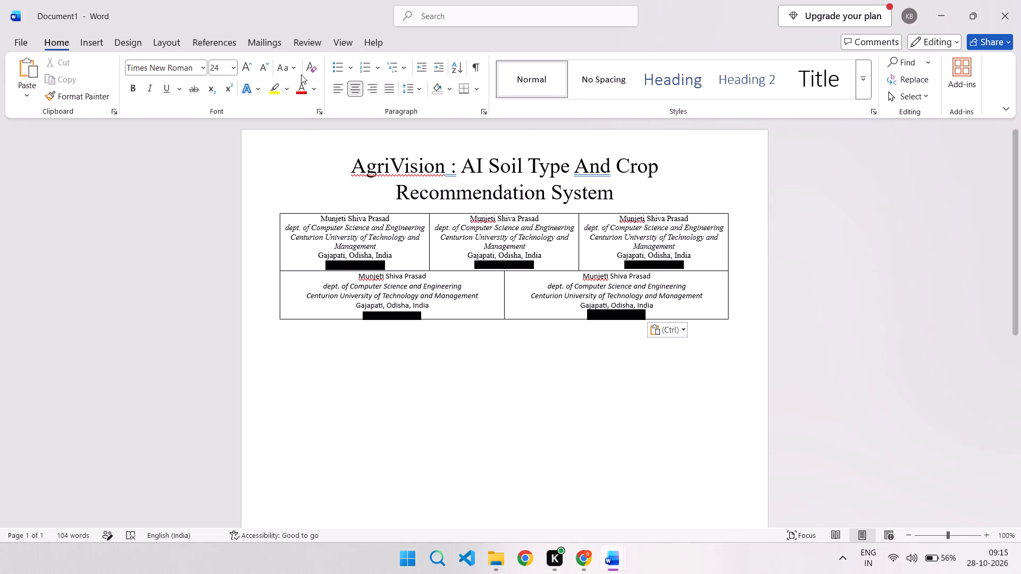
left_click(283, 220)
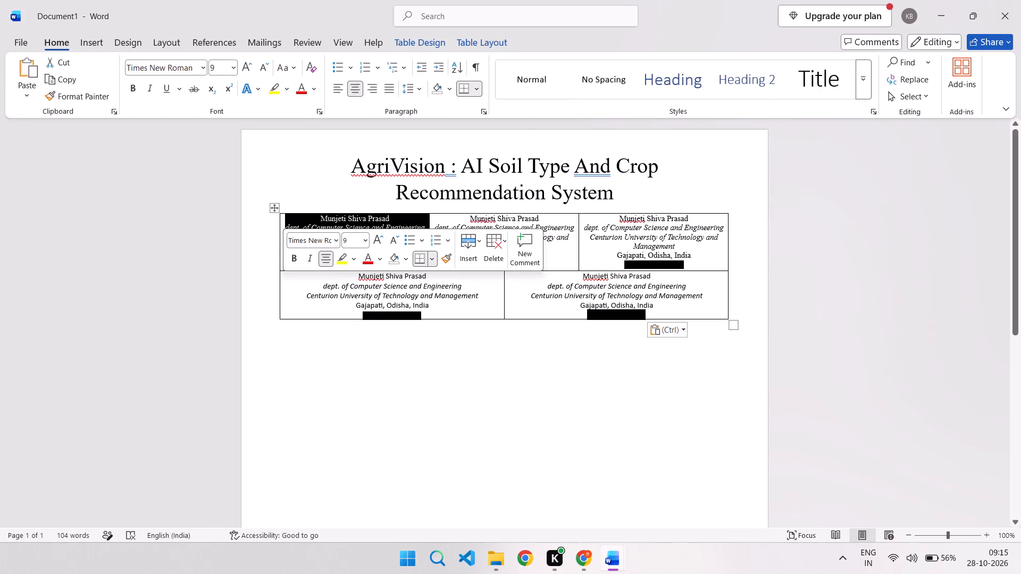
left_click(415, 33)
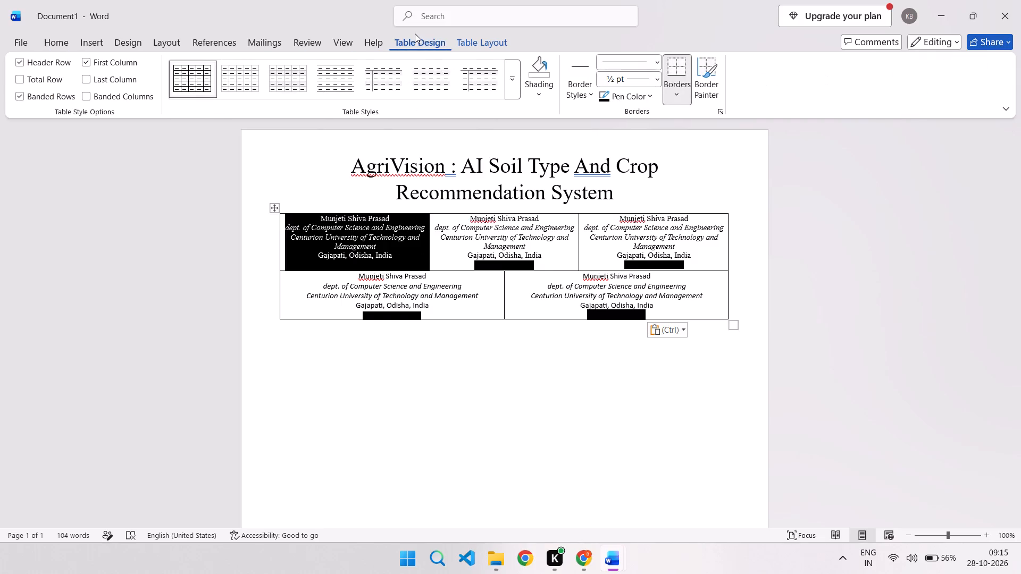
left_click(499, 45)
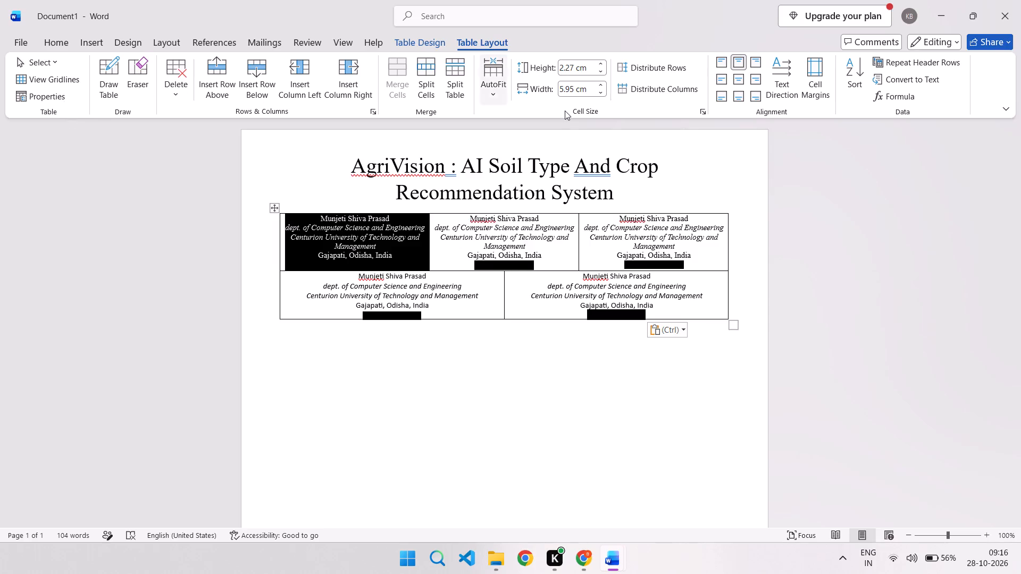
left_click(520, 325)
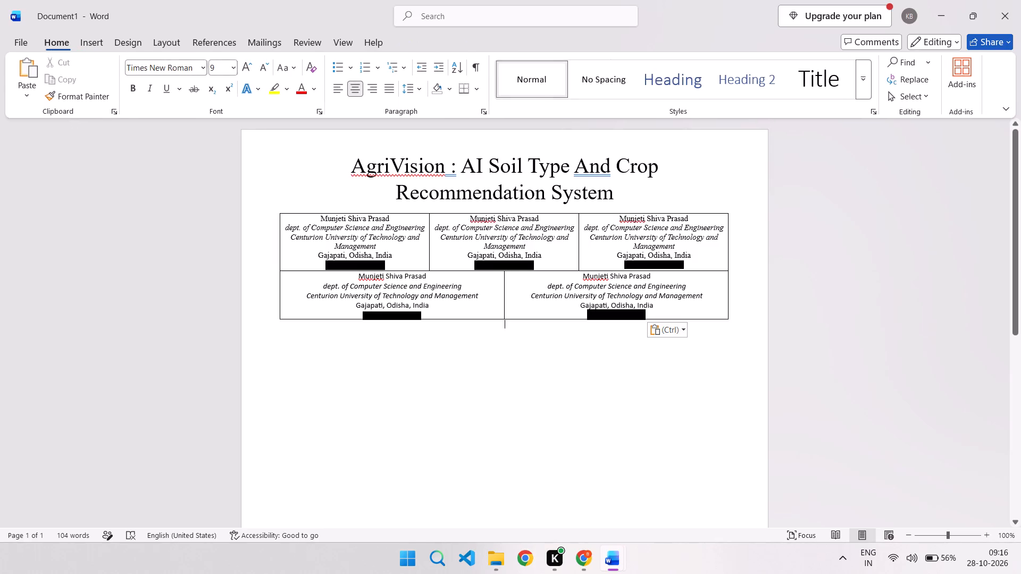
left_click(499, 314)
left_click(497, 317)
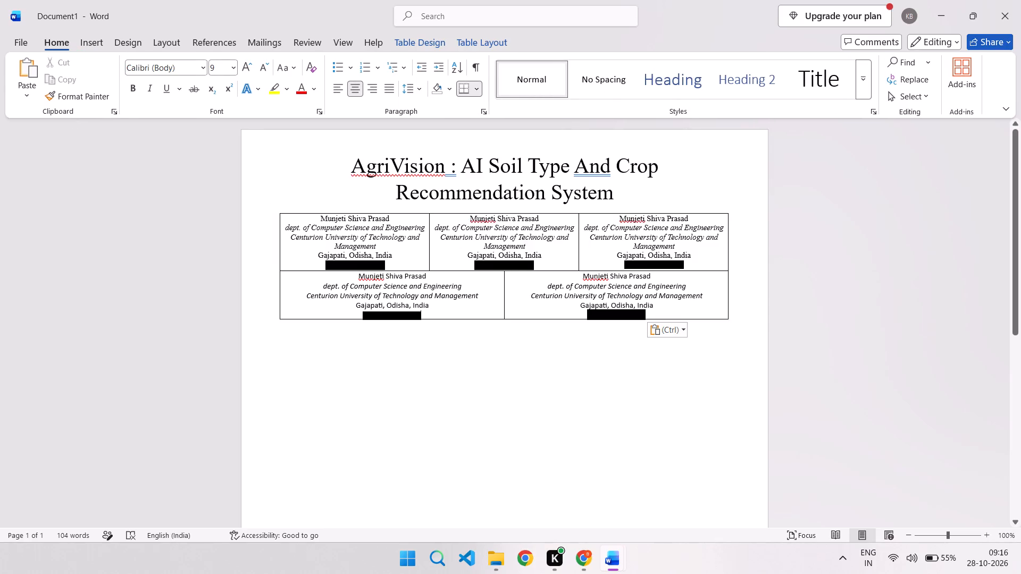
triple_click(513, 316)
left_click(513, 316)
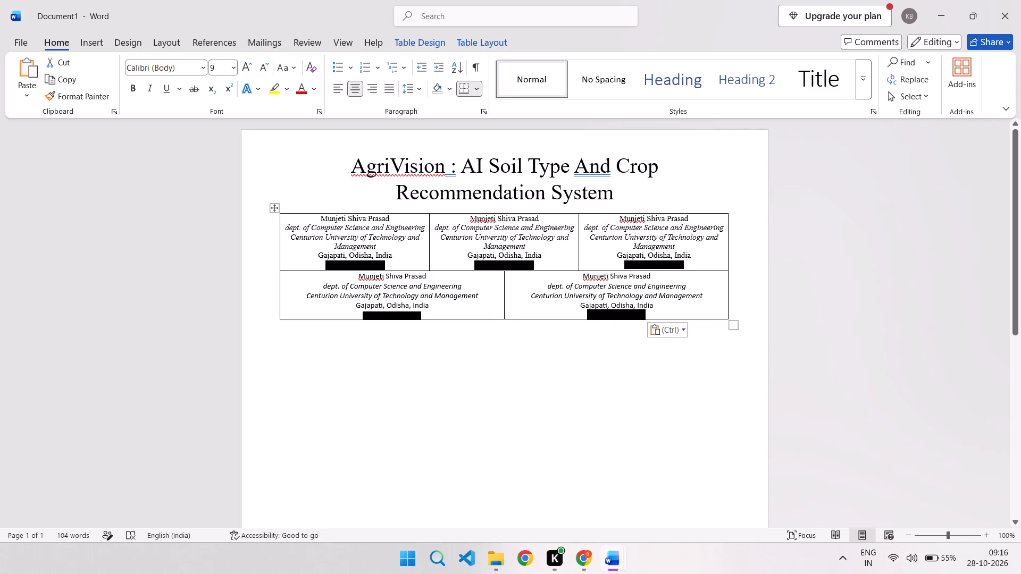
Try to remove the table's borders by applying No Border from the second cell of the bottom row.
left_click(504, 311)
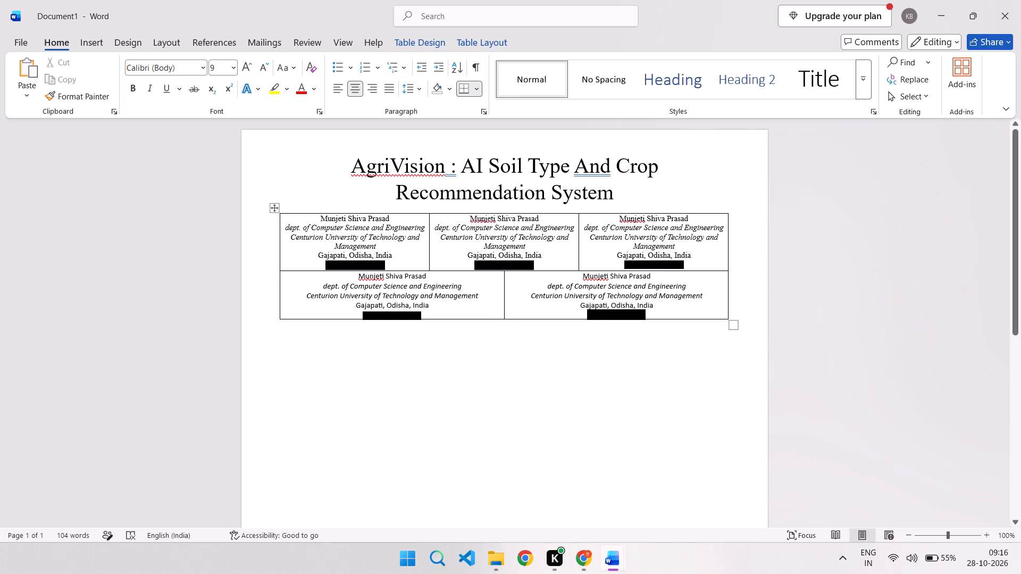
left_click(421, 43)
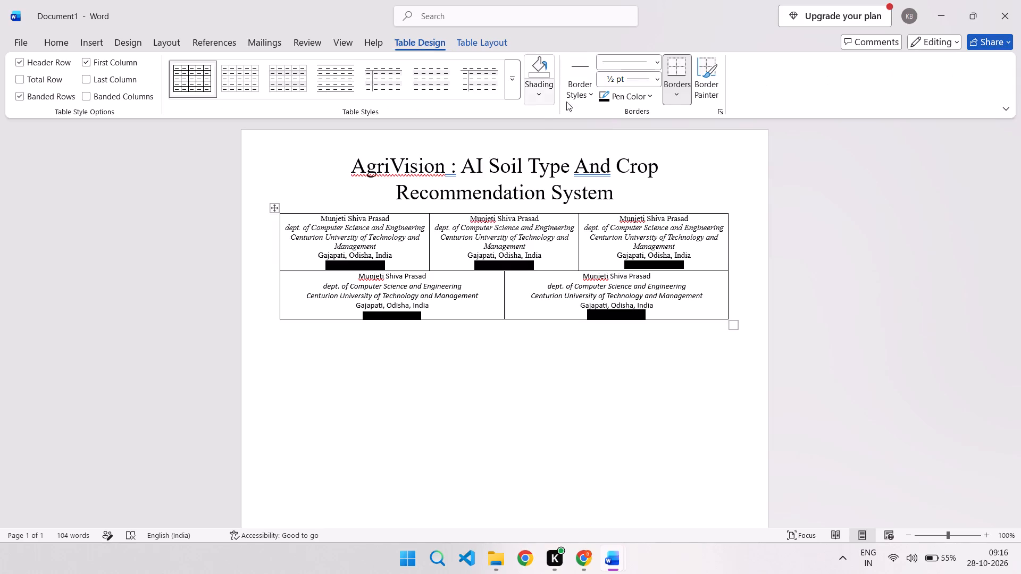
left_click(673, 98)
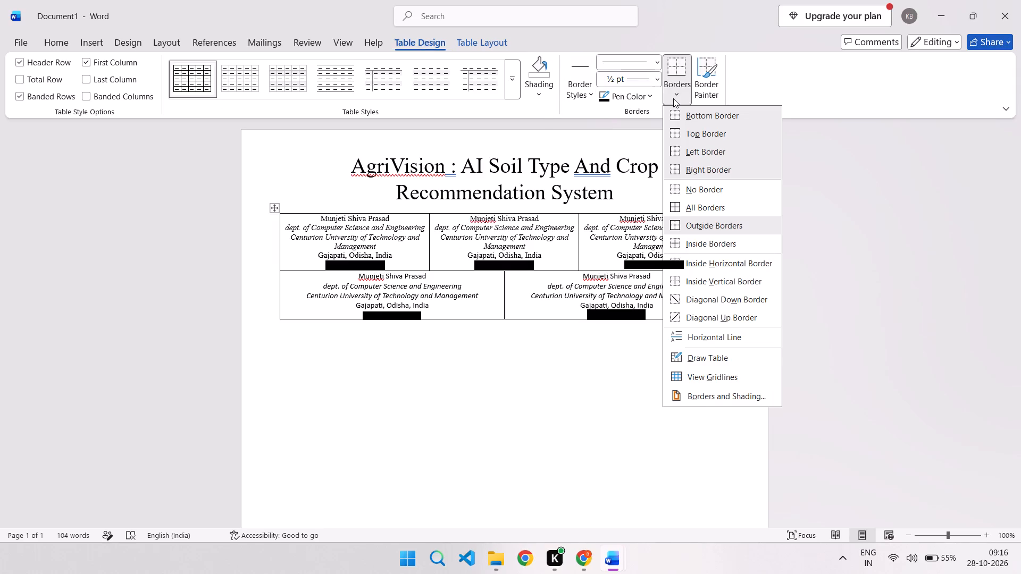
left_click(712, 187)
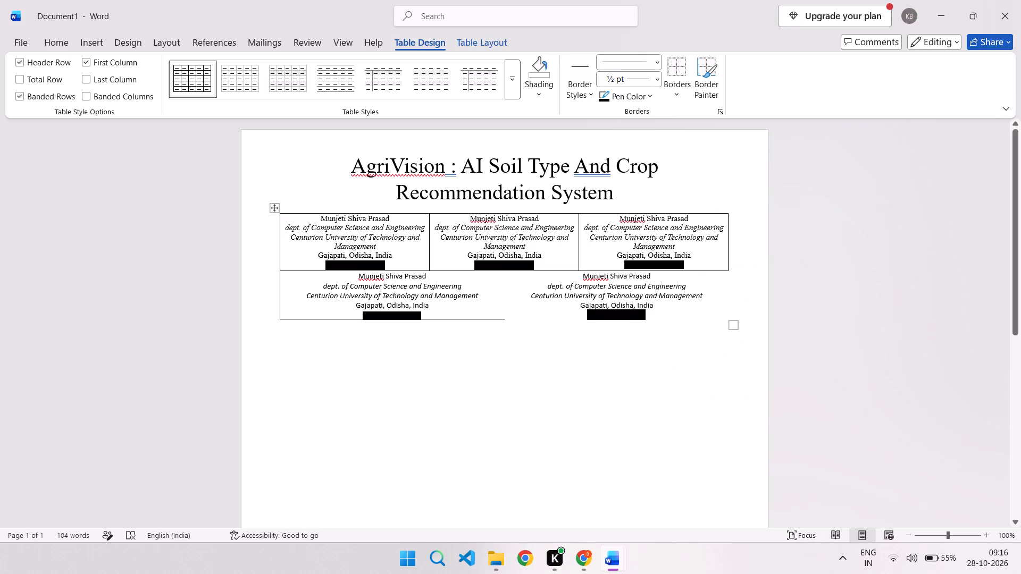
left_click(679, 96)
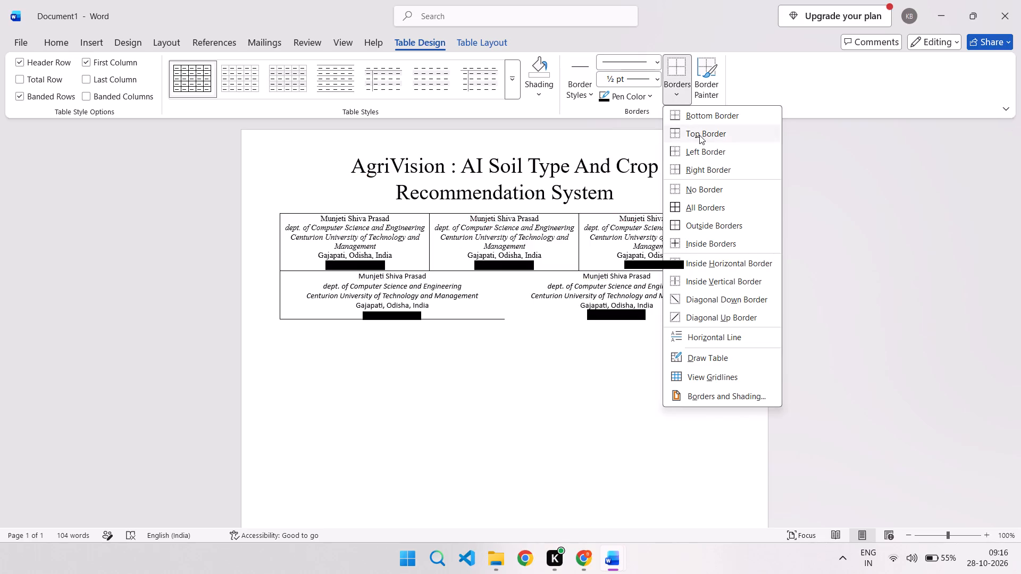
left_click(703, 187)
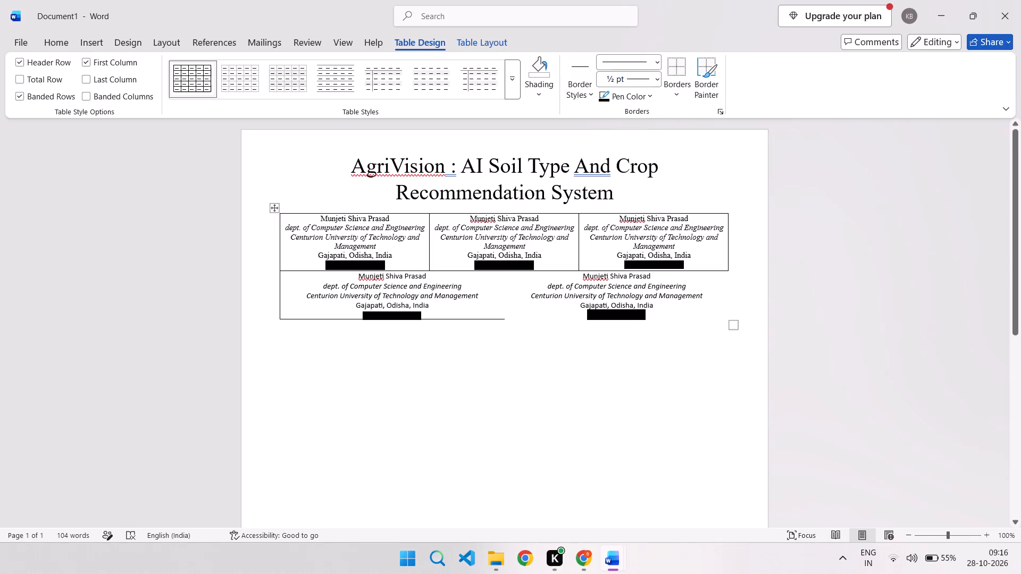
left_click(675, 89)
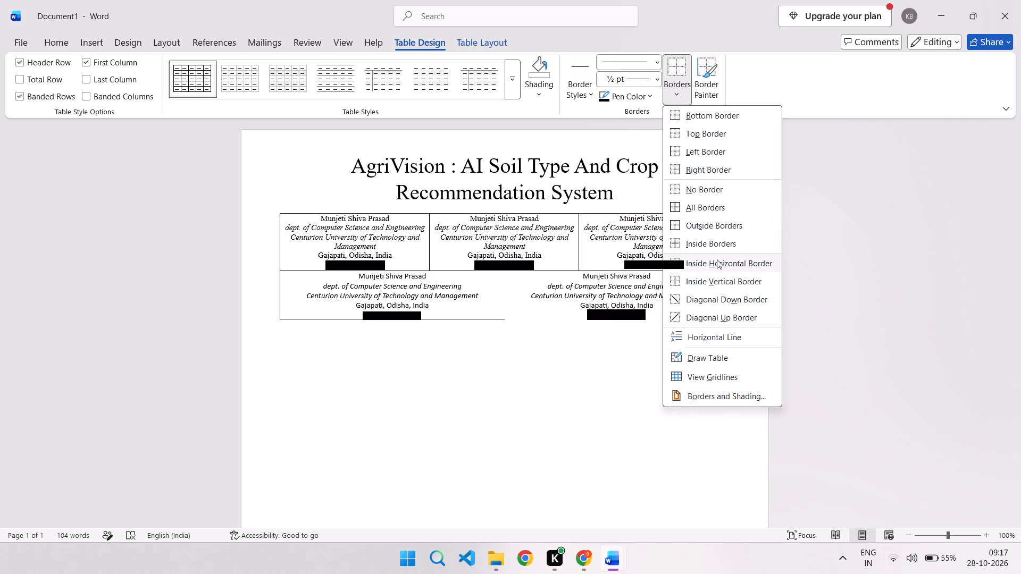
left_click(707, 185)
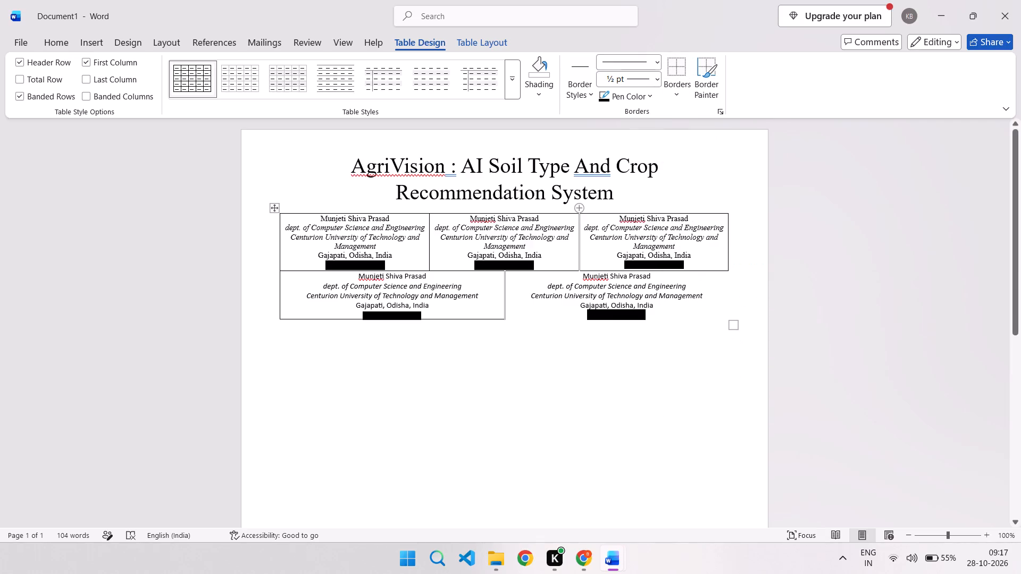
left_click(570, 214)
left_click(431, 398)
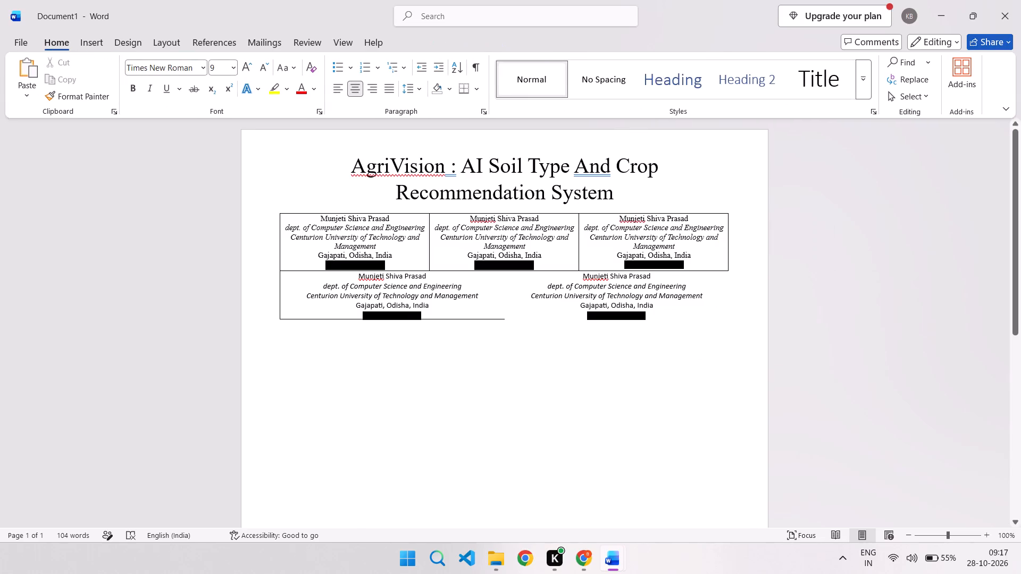
Select all cells of the author table and apply No Border to the whole table.
left_click_drag(286, 218, 287, 219)
left_click_drag(287, 219, 663, 315)
scroll(447, 292, "right", 2)
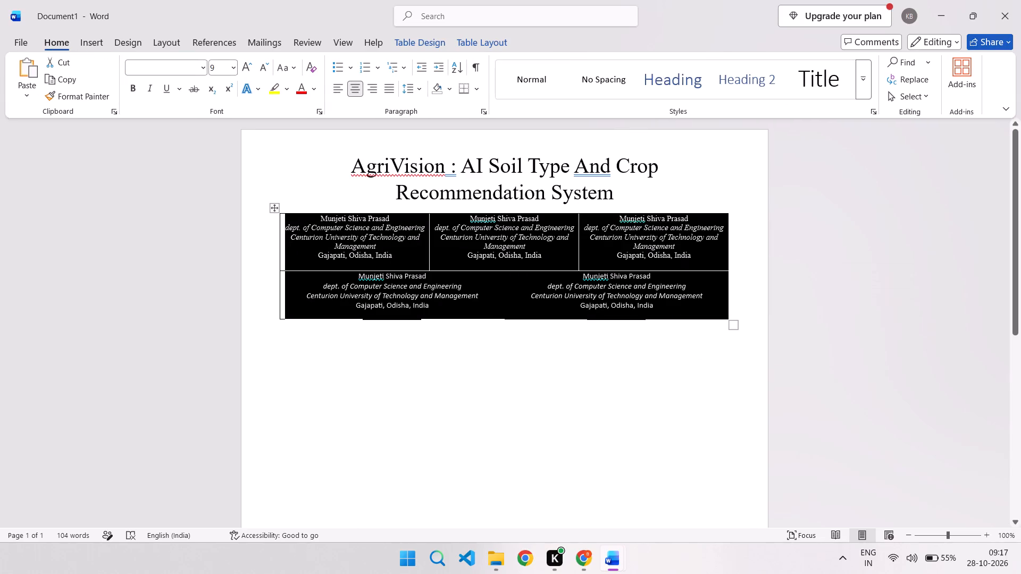
left_click(406, 33)
left_click(585, 97)
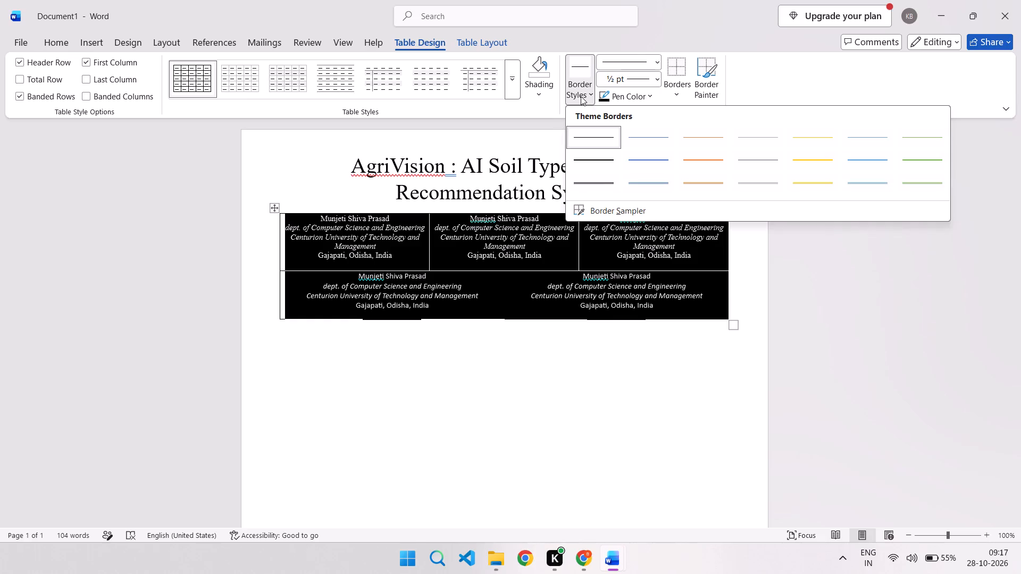
left_click(679, 81)
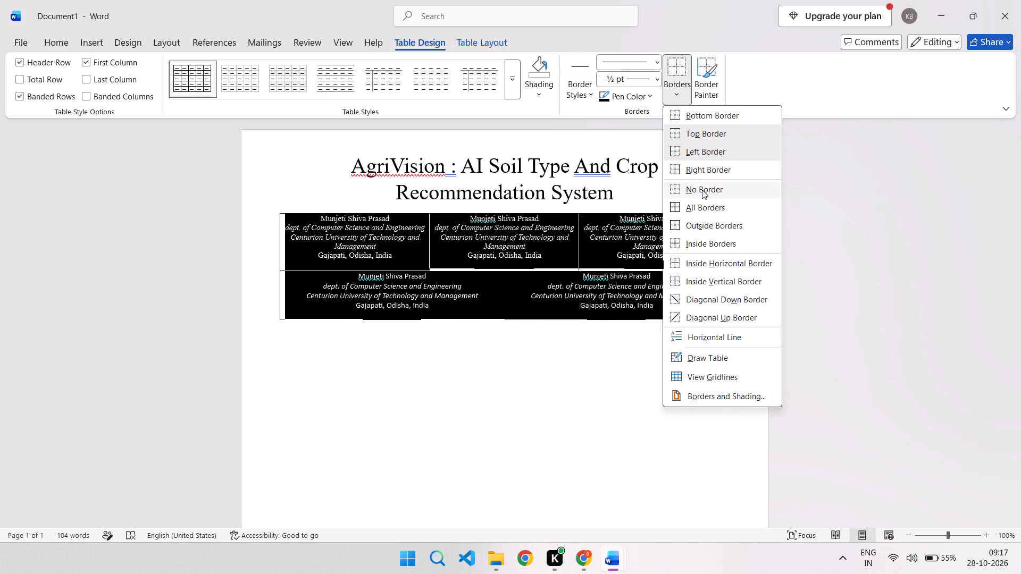
left_click(703, 193)
left_click(638, 361)
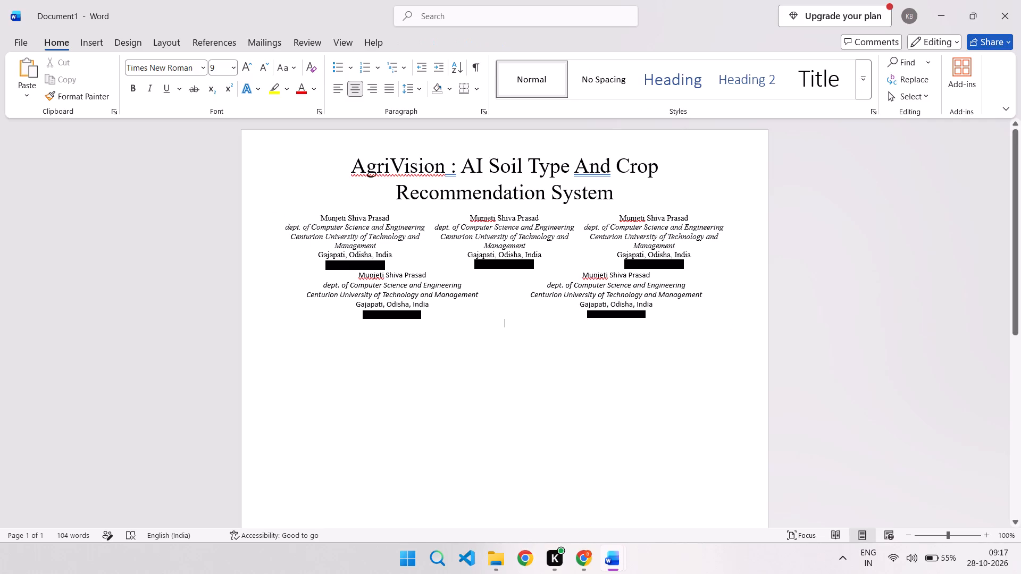
Insert an empty row between the two rows of author blocks.
left_click(705, 266)
left_click(730, 258)
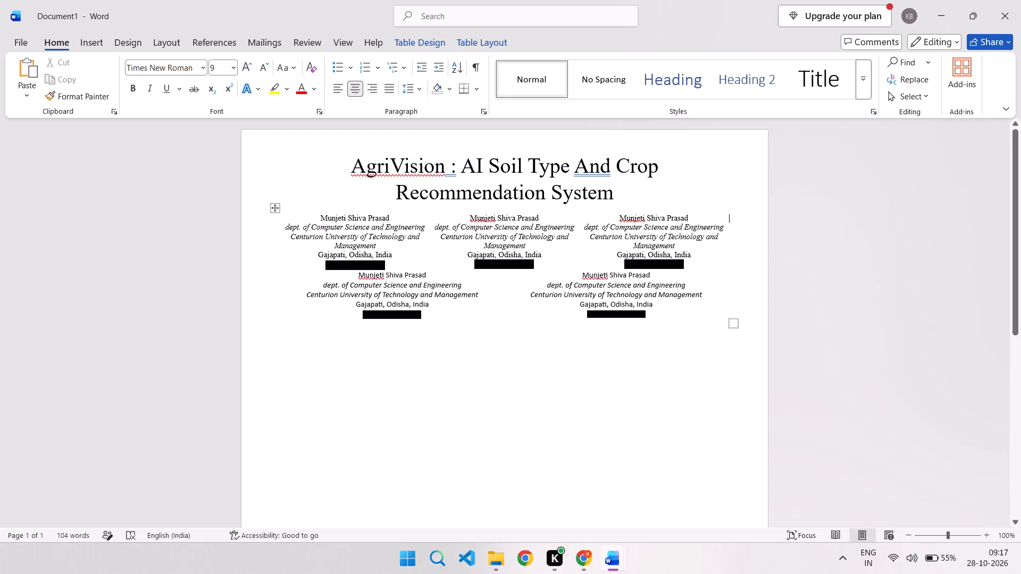
key("Return")
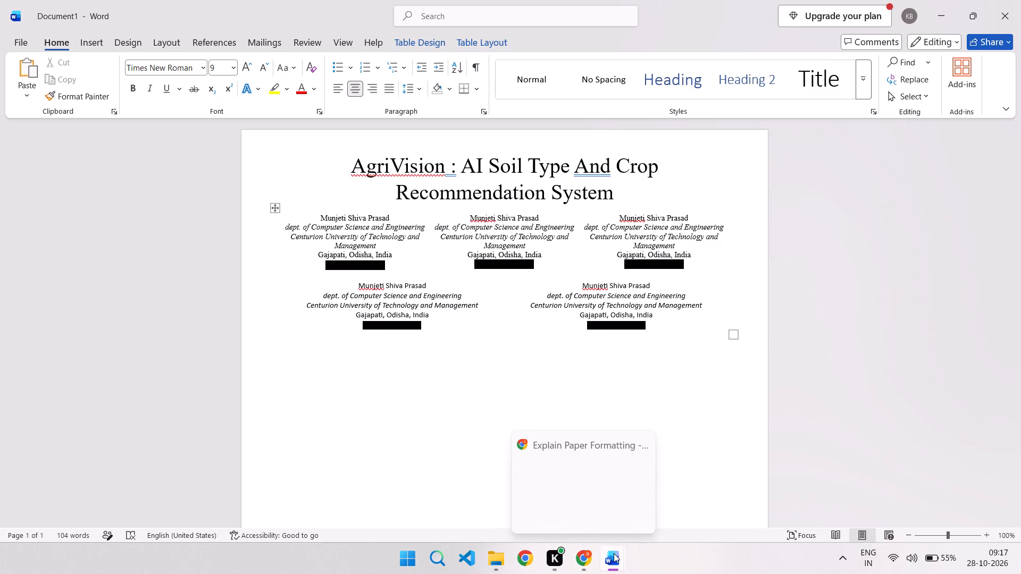
After checking the layout in ms_word_template_changed, add a blank line below Document1's author table and enter "Abstract" left-aligned.
left_click(517, 495)
left_click(374, 302)
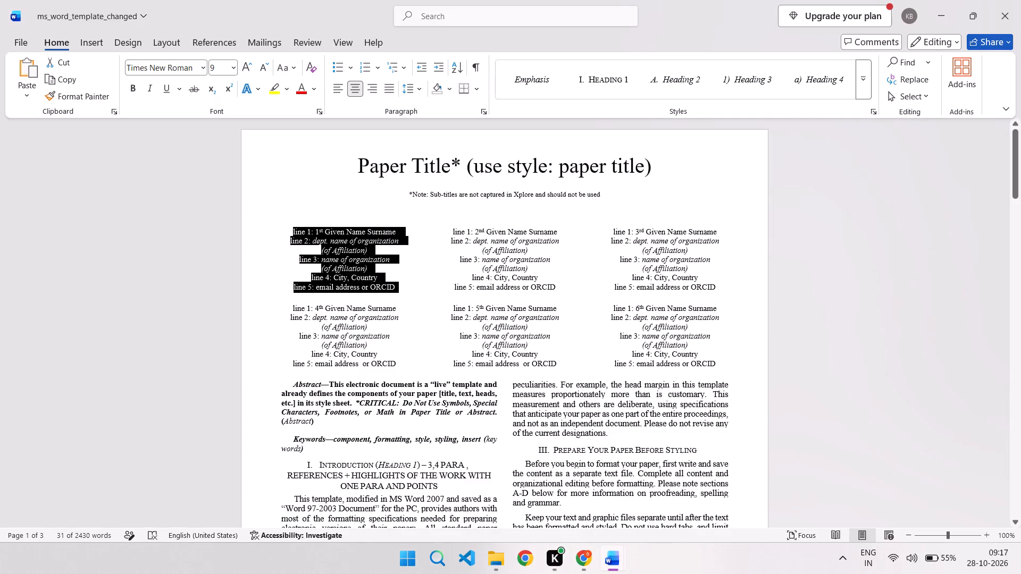
left_click(393, 291)
left_click(392, 297)
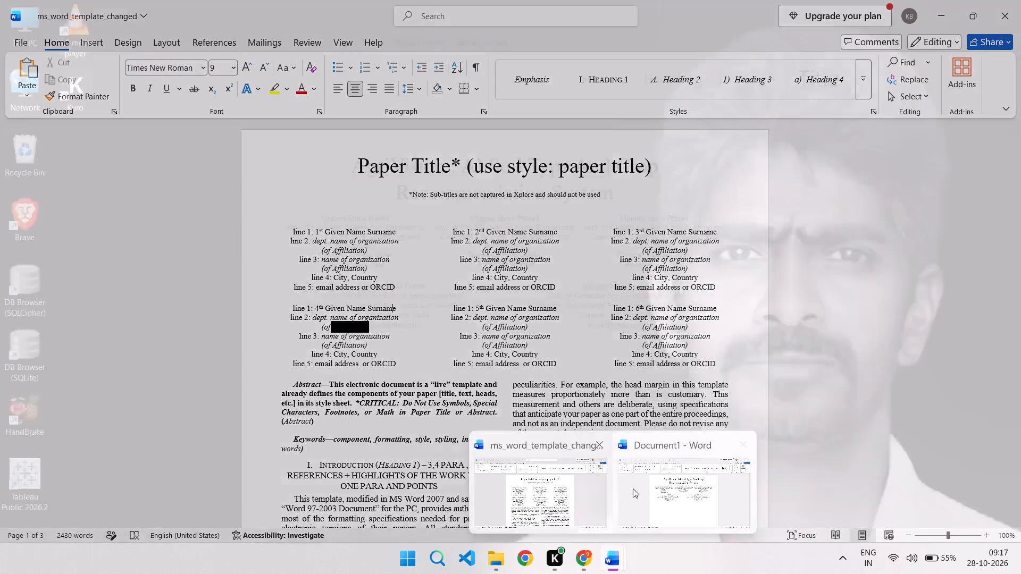
left_click(634, 489)
left_click(722, 334)
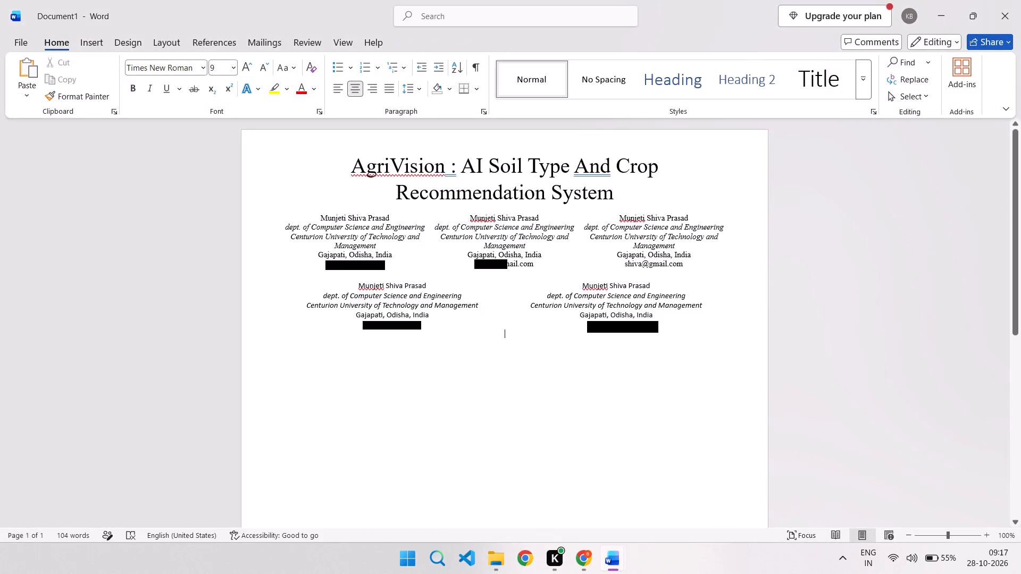
key("Return")
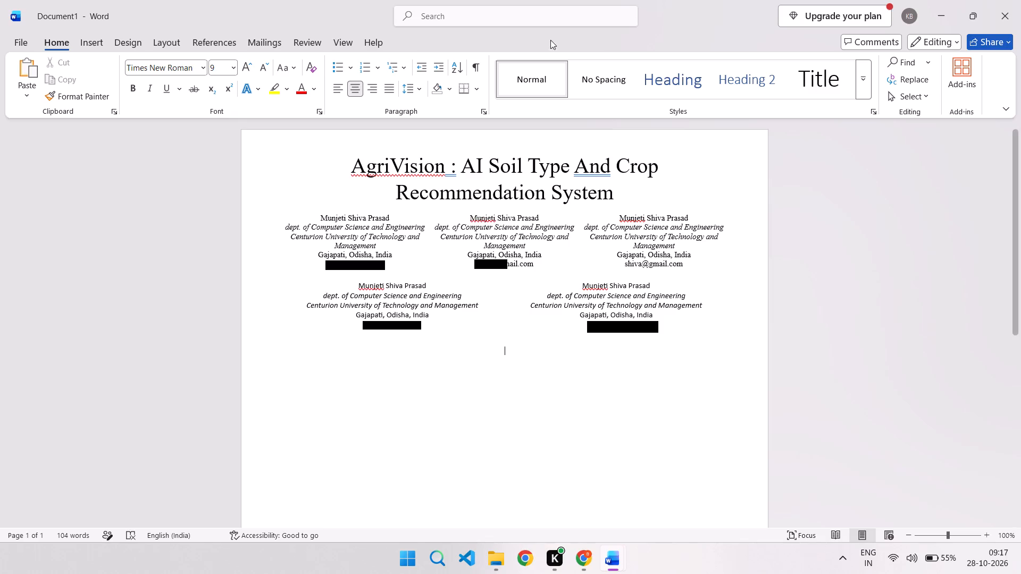
left_click(337, 89)
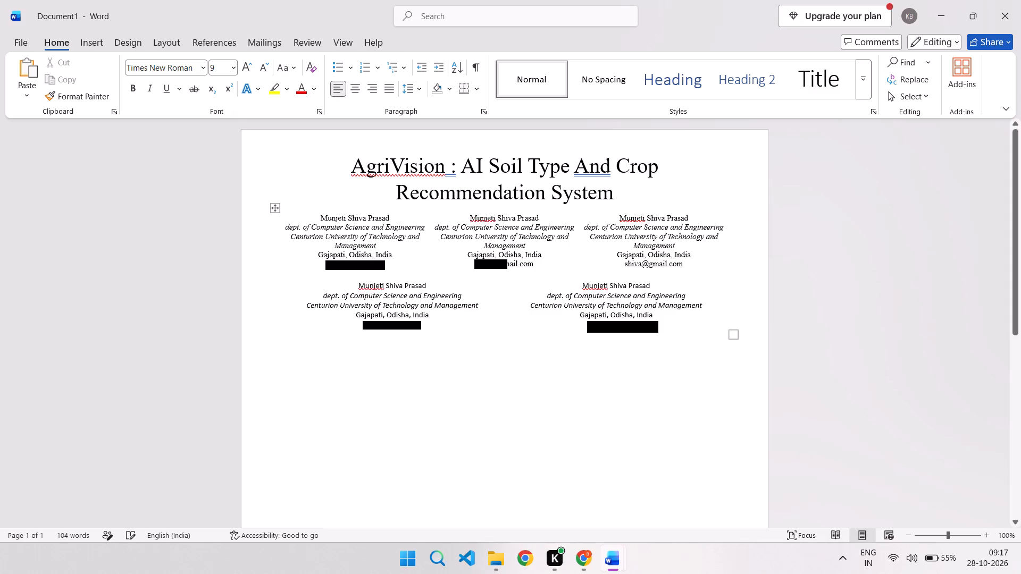
type("Abstart")
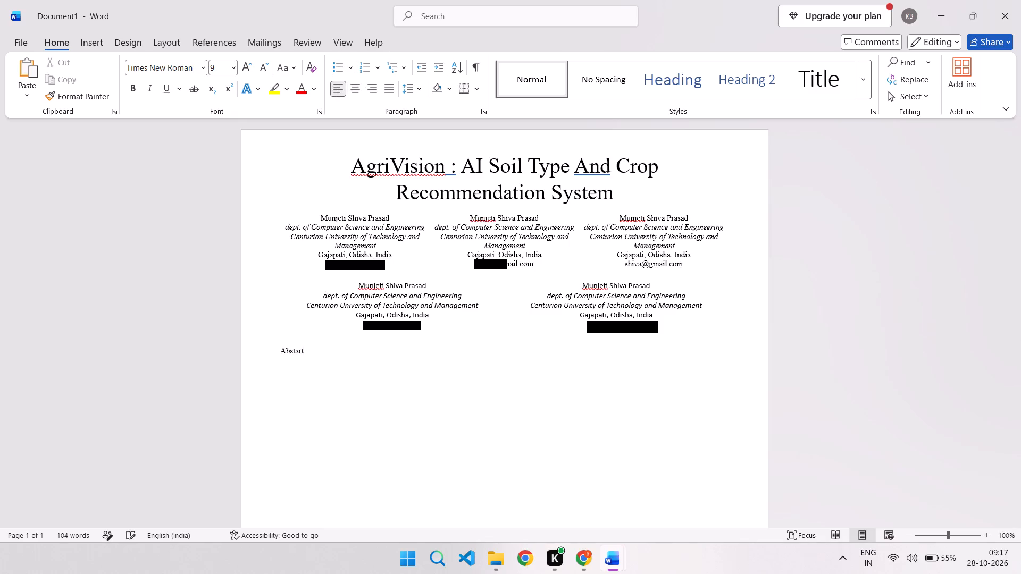
key("BackSpace")
key("BackSpace")
key("BackSpace")
type("ract")
Open the computer's power options.
left_click(402, 554)
left_click(606, 507)
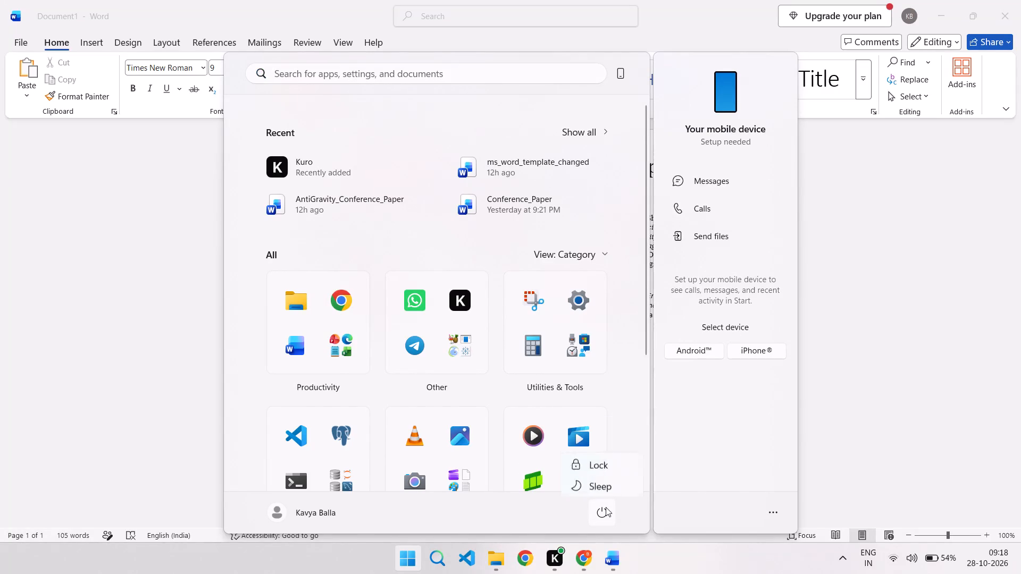